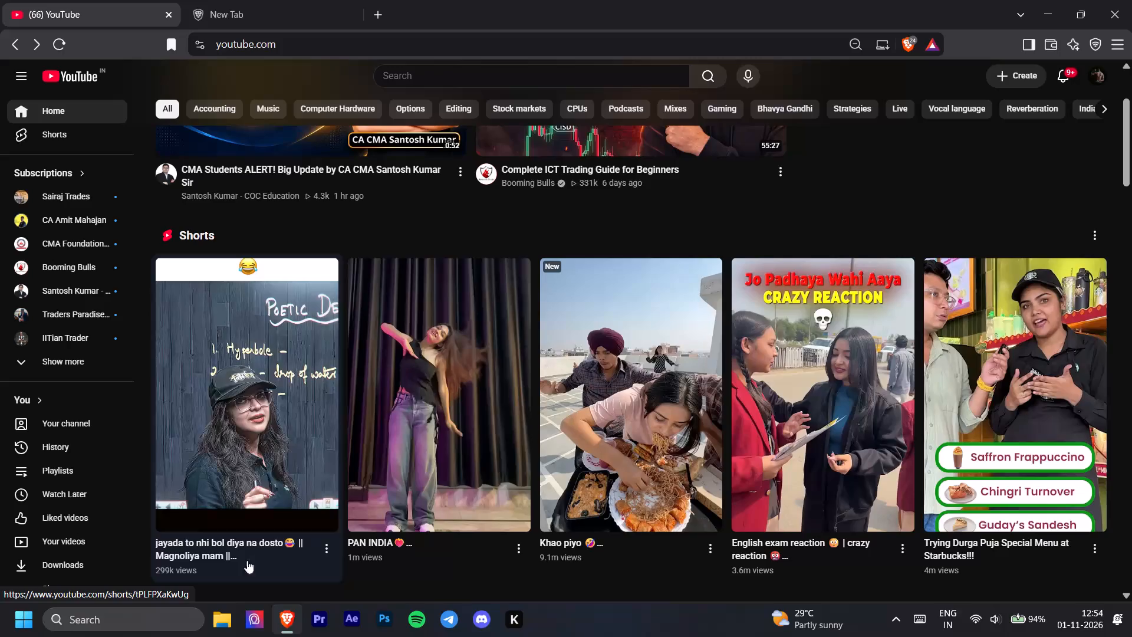
# Launch Adobe Photoshop 2025.
pyautogui.click(377, 621)
# Search the web for "instagram psot ratio" in the new tab and read the answer on what ratio Instagram uses for posts.
pyautogui.click(337, 21)
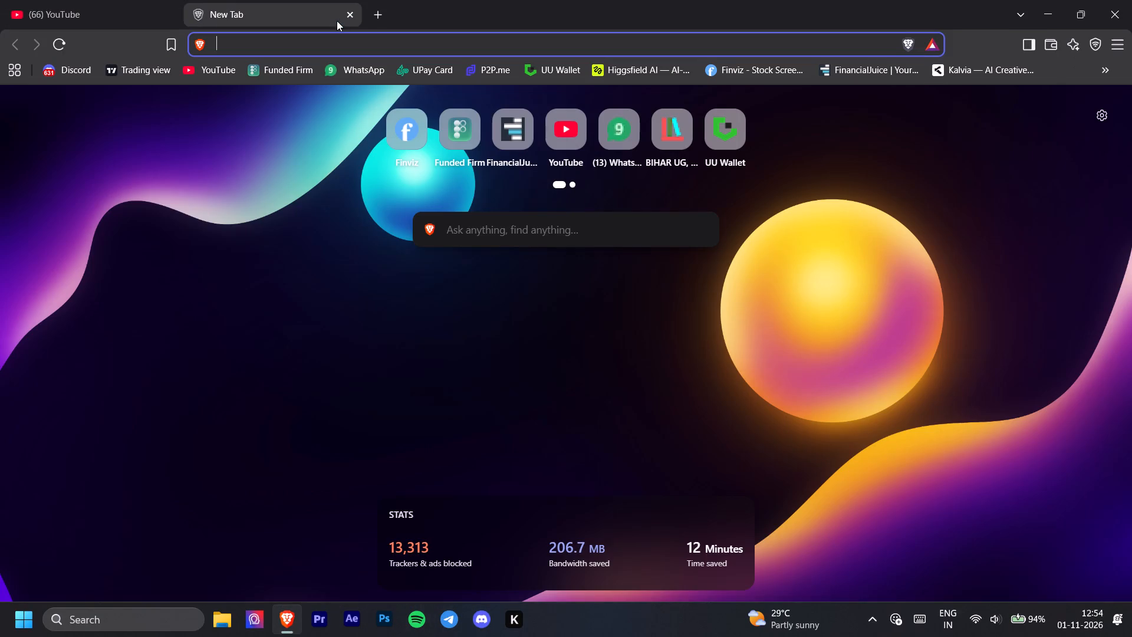
pyautogui.click(546, 221)
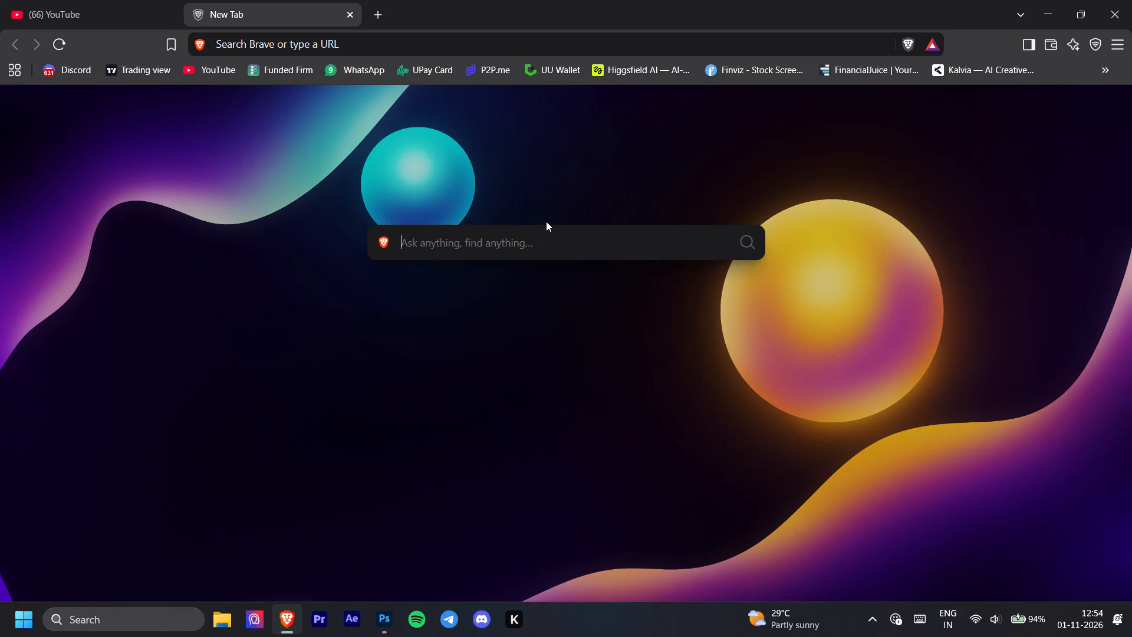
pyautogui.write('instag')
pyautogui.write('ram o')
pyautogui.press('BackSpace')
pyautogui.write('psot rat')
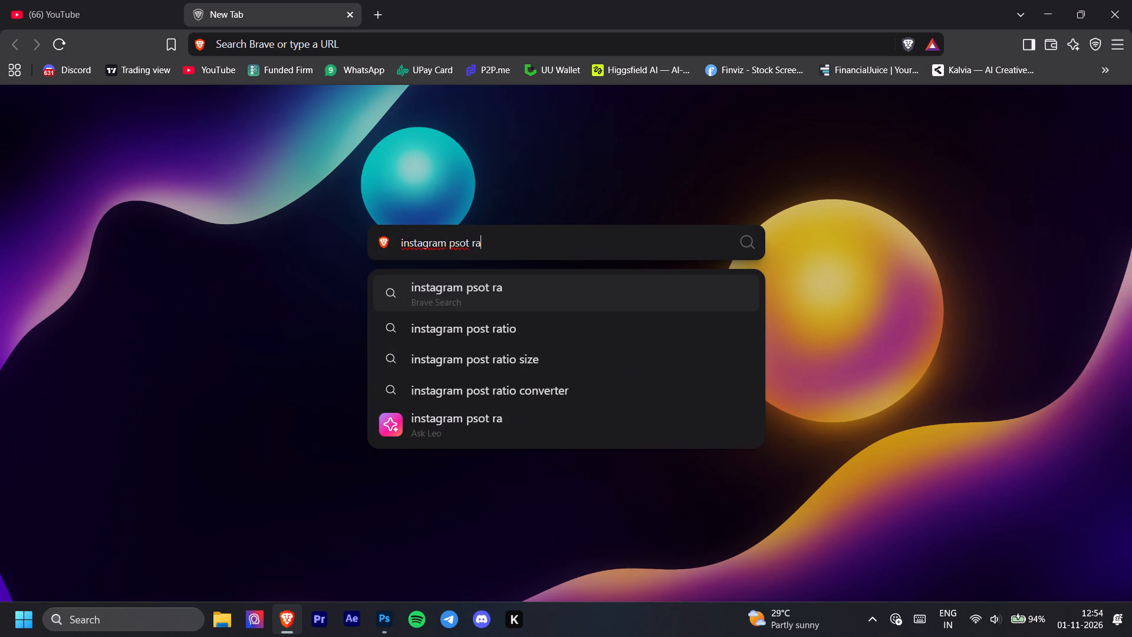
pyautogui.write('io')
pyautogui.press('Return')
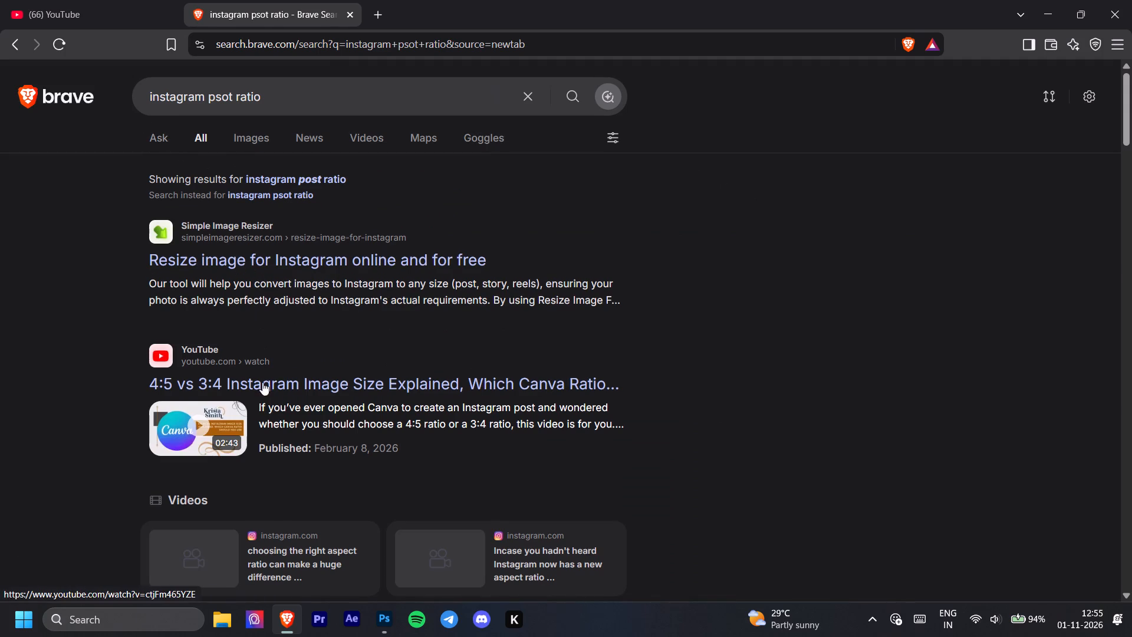
pyautogui.scroll(-7, 267, 403)
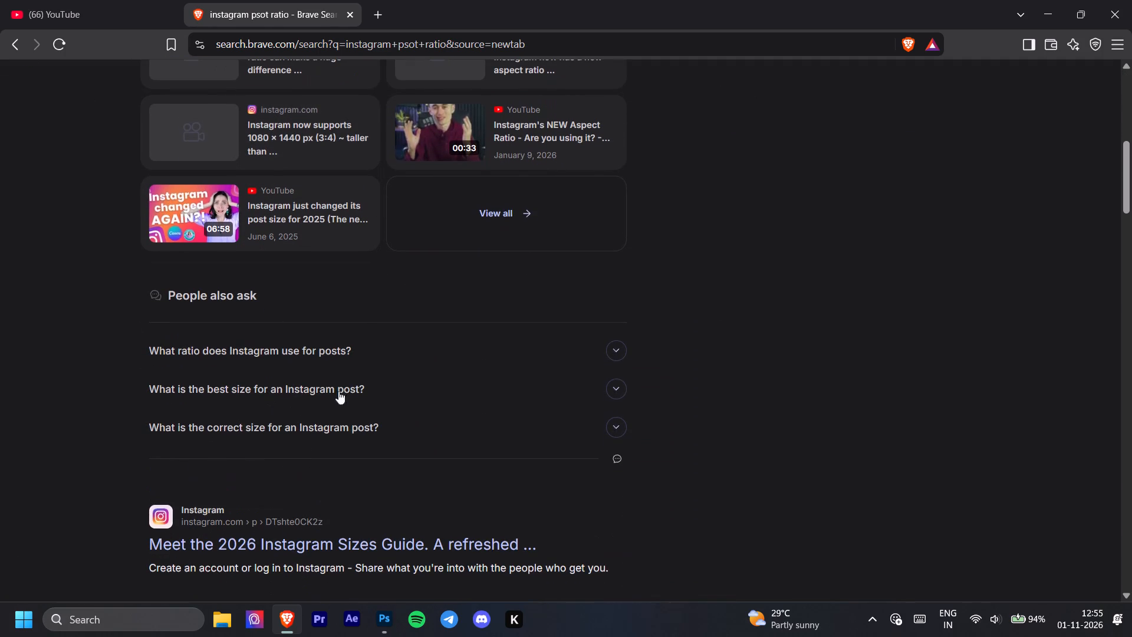
pyautogui.click(616, 355)
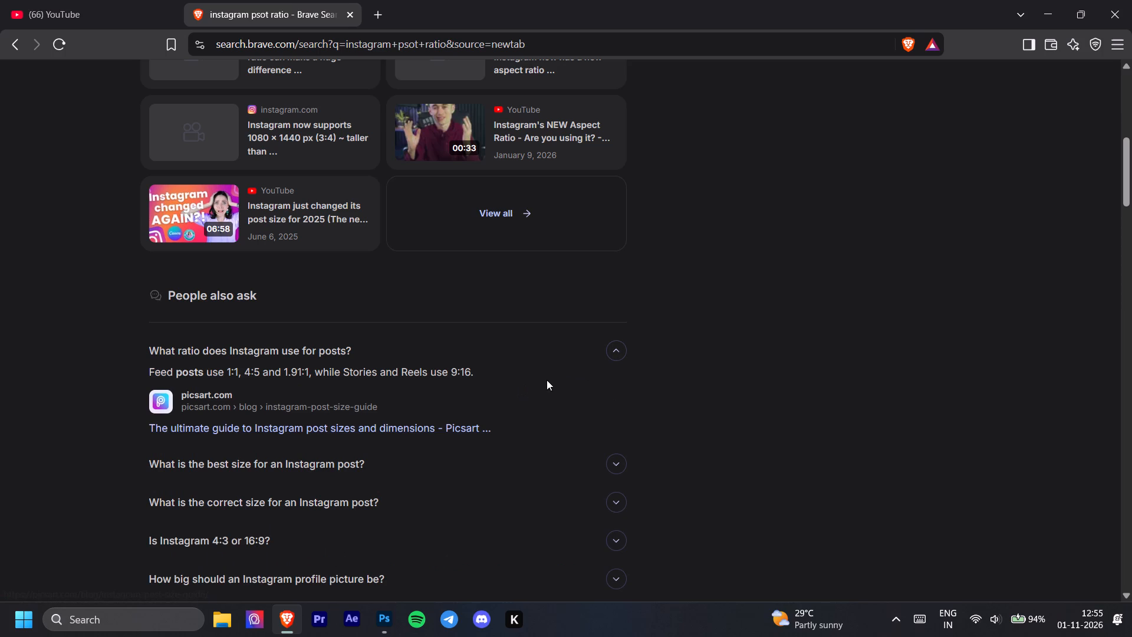
pyautogui.click(613, 362)
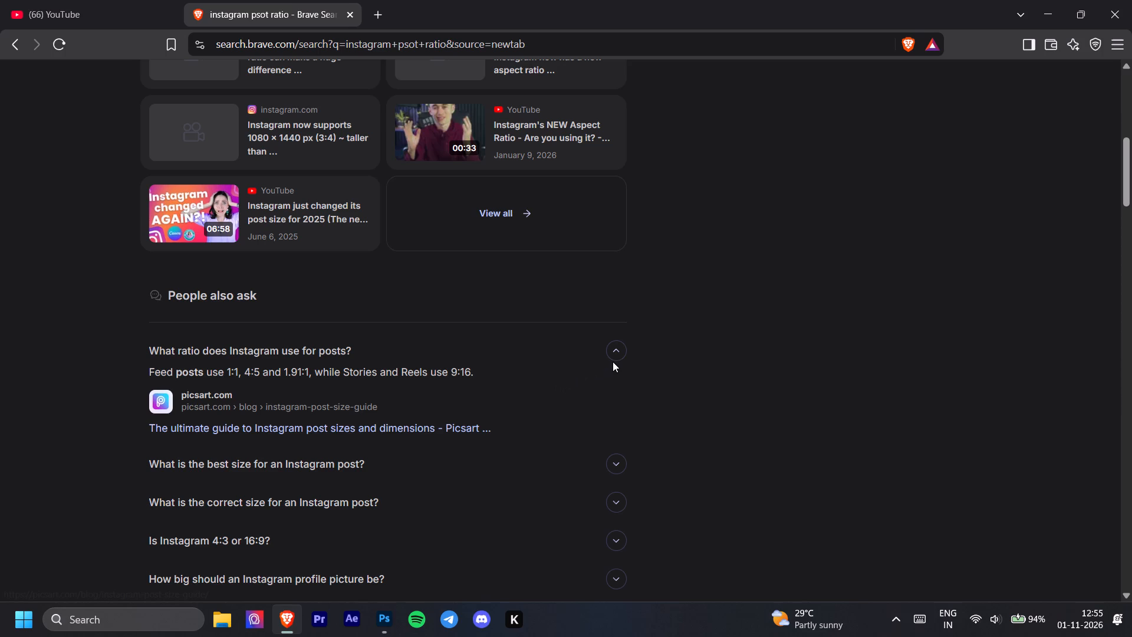
pyautogui.click(617, 349)
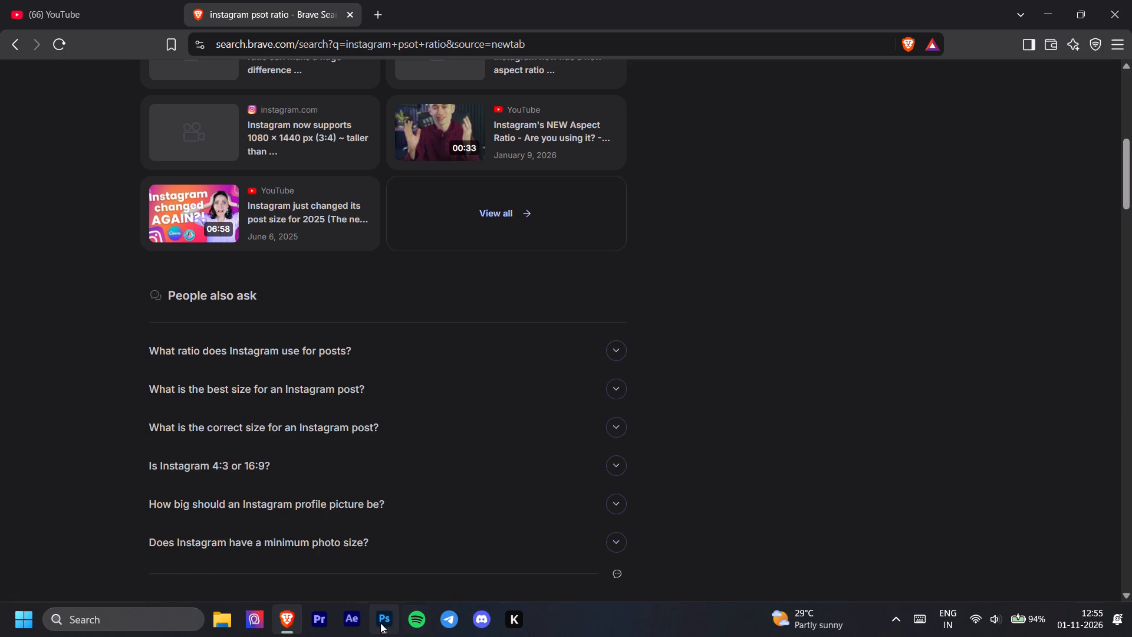
# Switch to Adobe Photoshop.
pyautogui.click(380, 623)
pyautogui.click(380, 623)
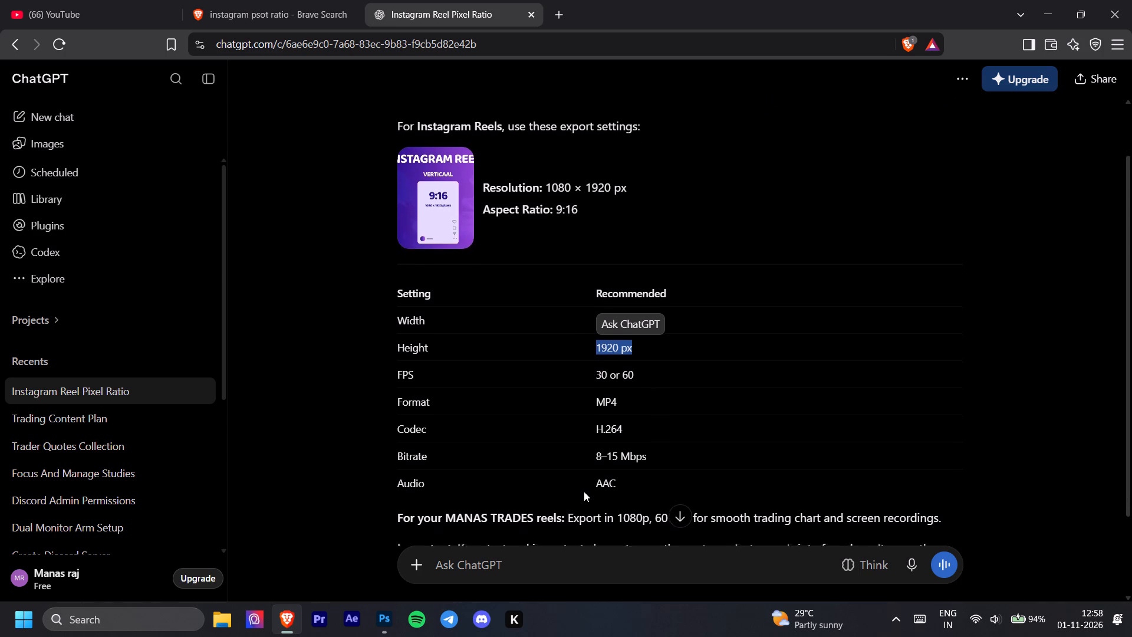
# Review ChatGPT's Instagram Reels export settings, switch to Photoshop and create the "instagram post" document at 1080 × 1920 pixels.
pyautogui.scroll(-2, 584, 491)
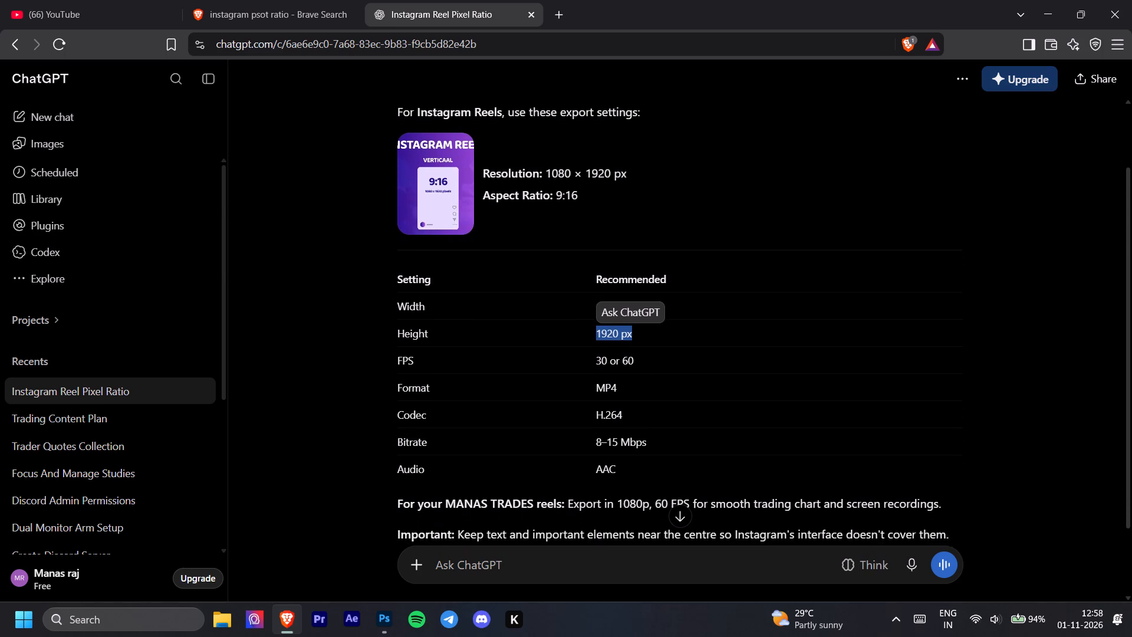
pyautogui.scroll(-1, 584, 491)
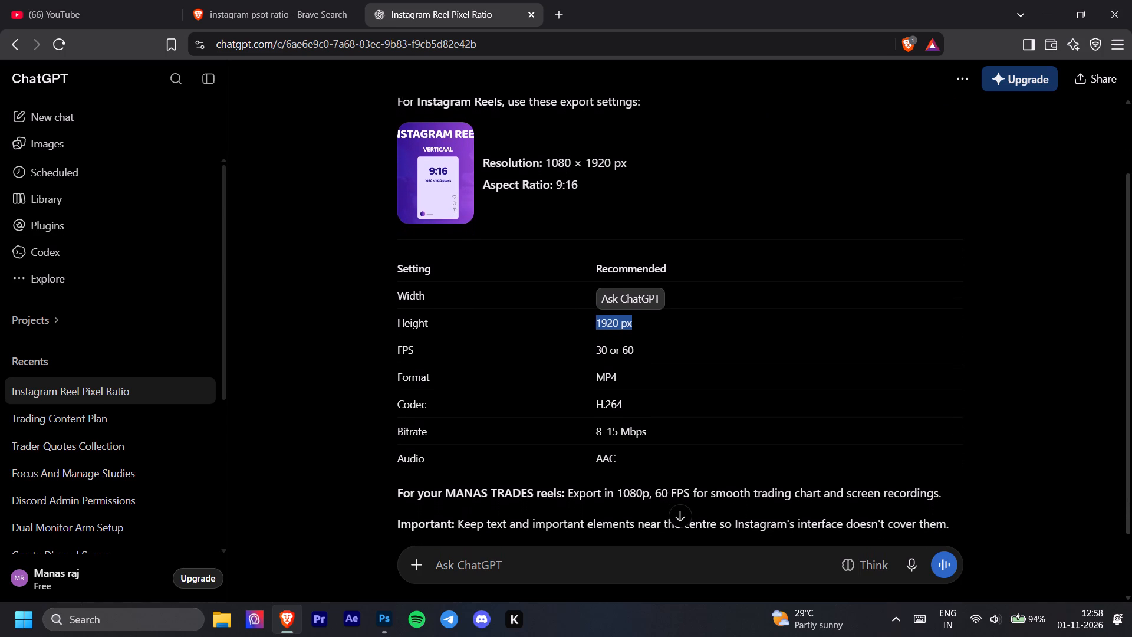
pyautogui.scroll(2, 584, 491)
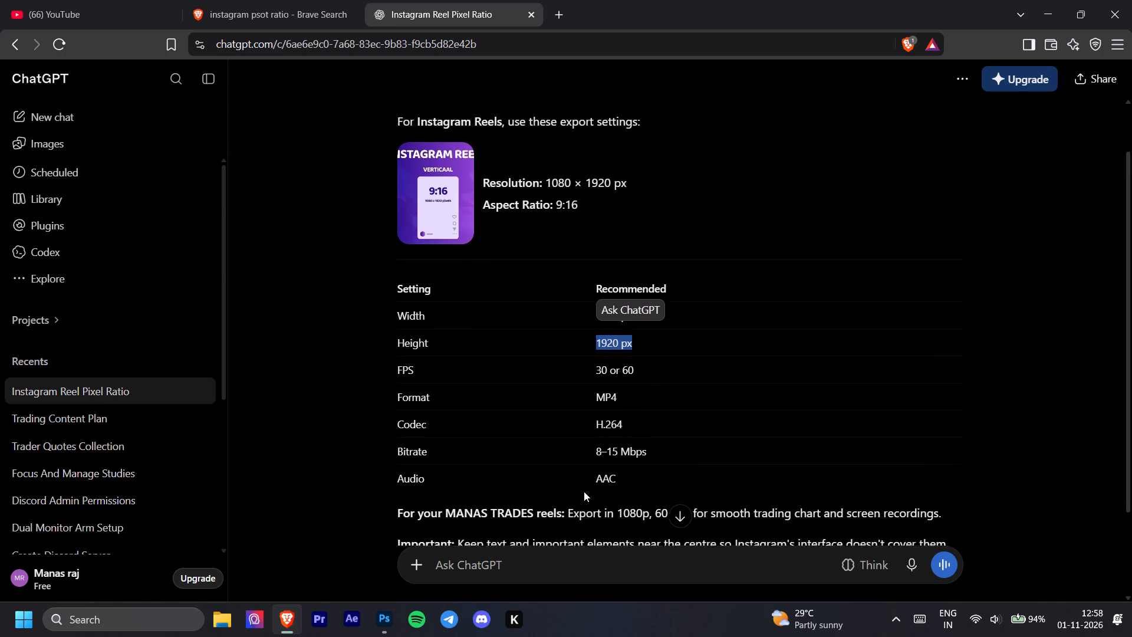
pyautogui.scroll(1, 584, 491)
pyautogui.click(383, 616)
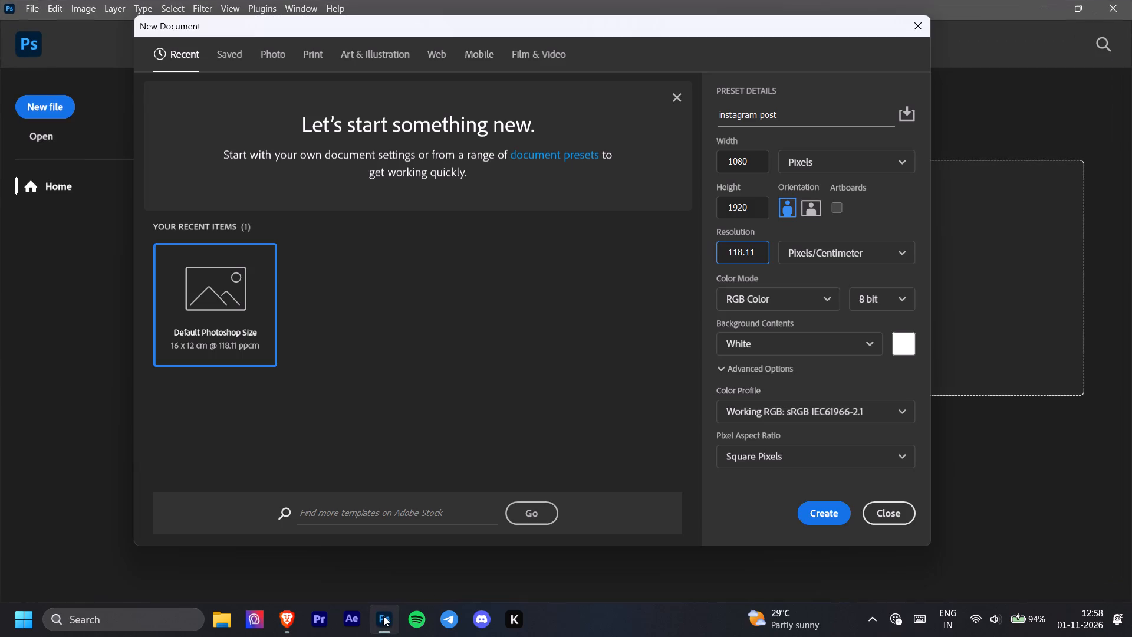
pyautogui.click(828, 513)
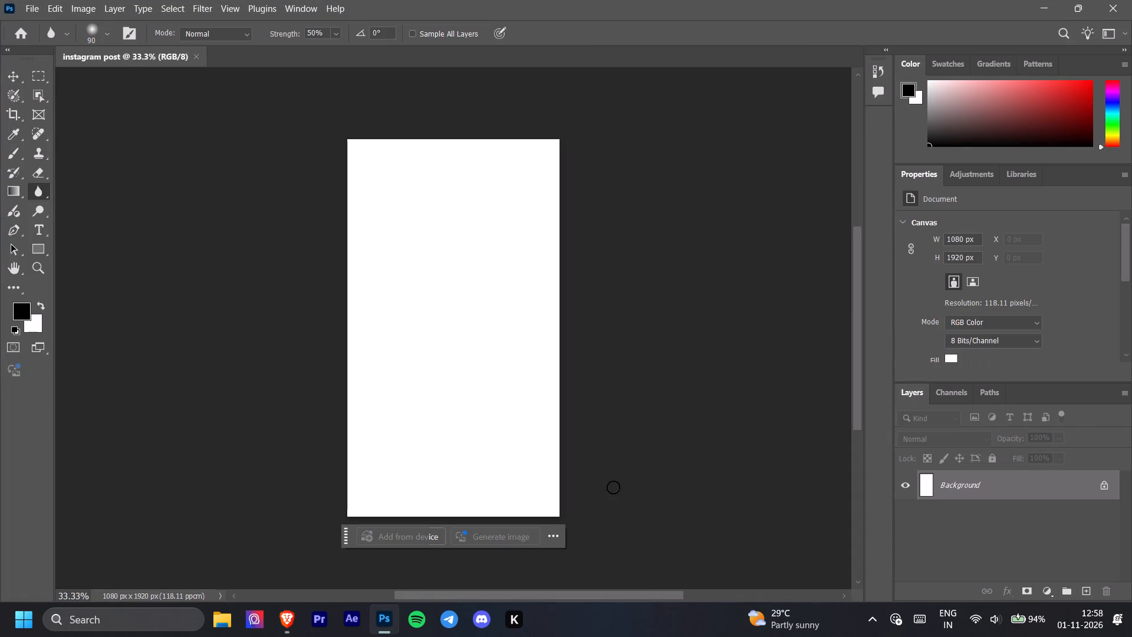
# Check the foreground color in the Color Picker and accept black (000000).
pyautogui.click(9, 78)
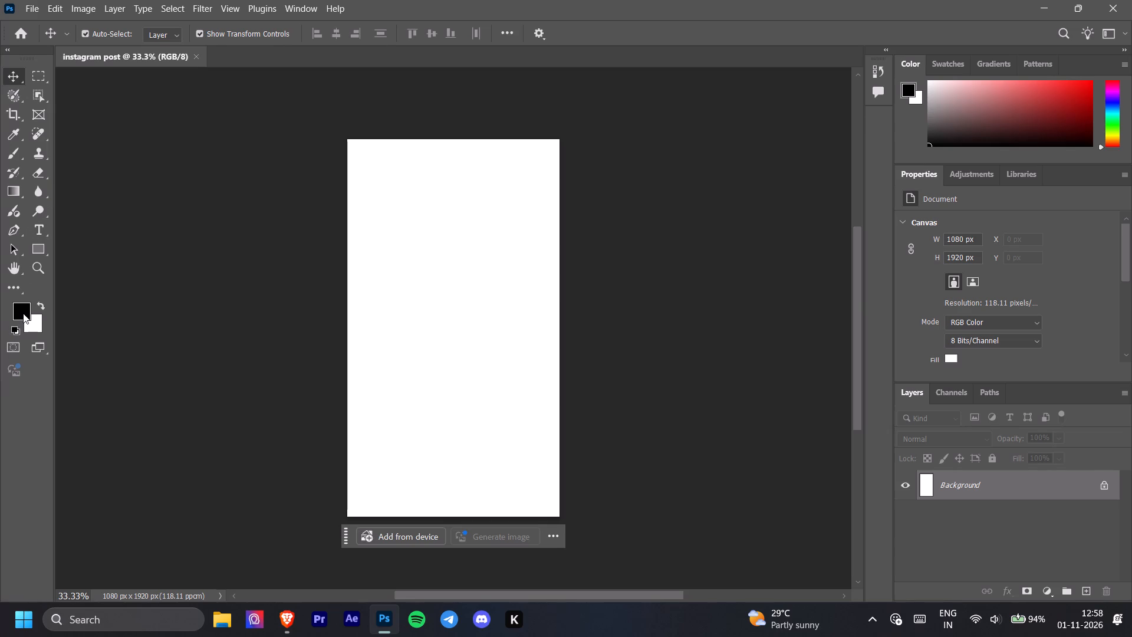
pyautogui.click(23, 313)
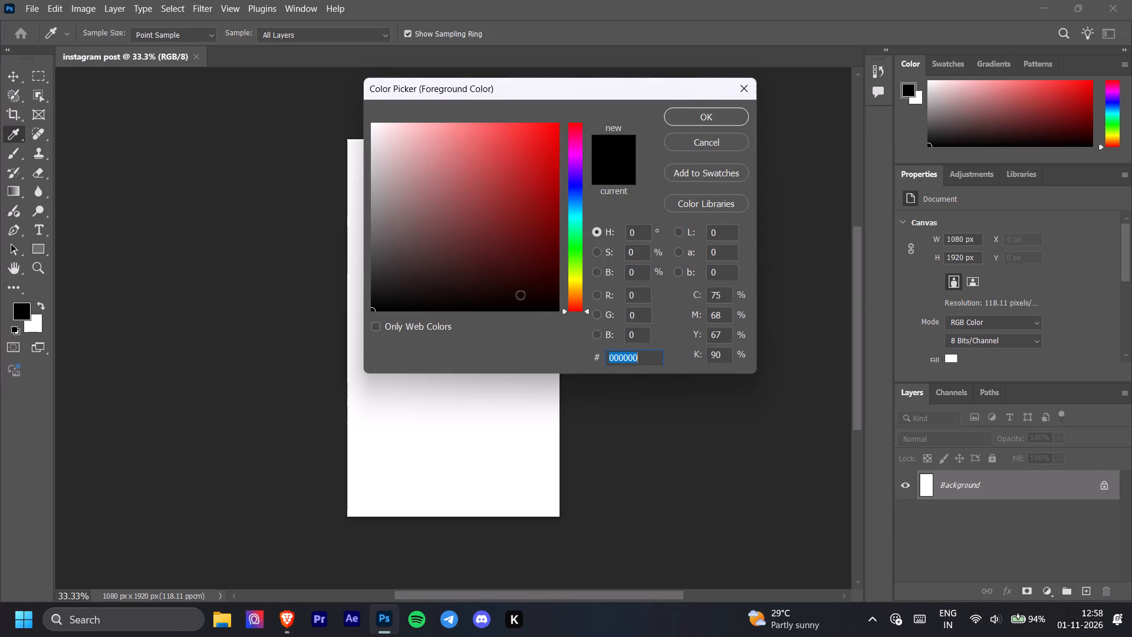
pyautogui.click(726, 114)
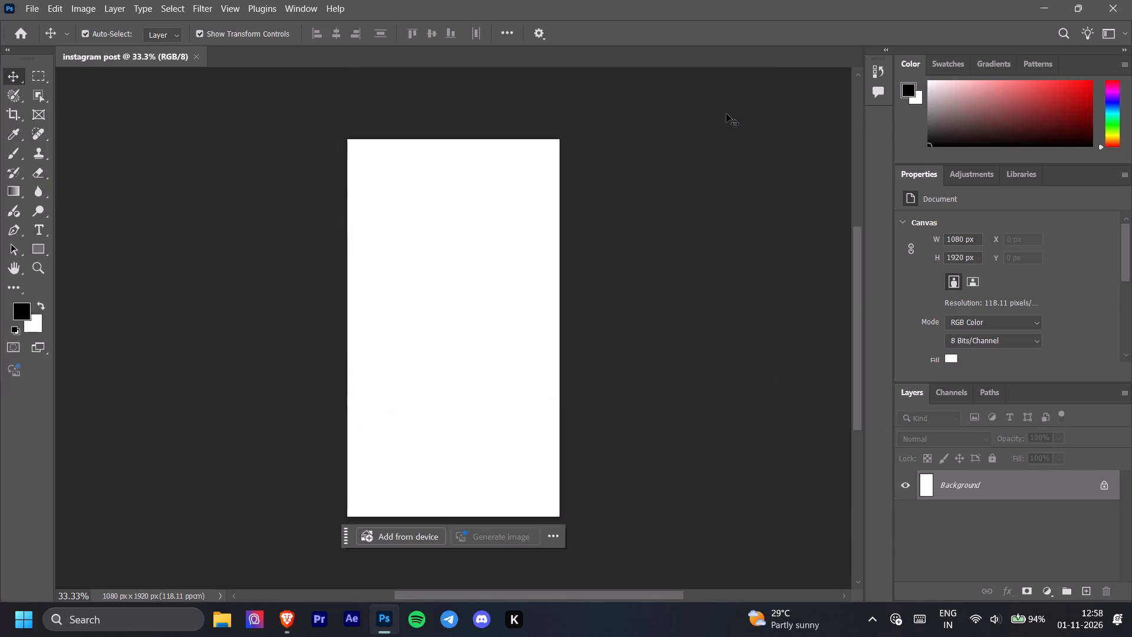
# Unlock the Background layer so it turns into a regular editable layer.
pyautogui.click(952, 475)
pyautogui.rightClick(952, 475)
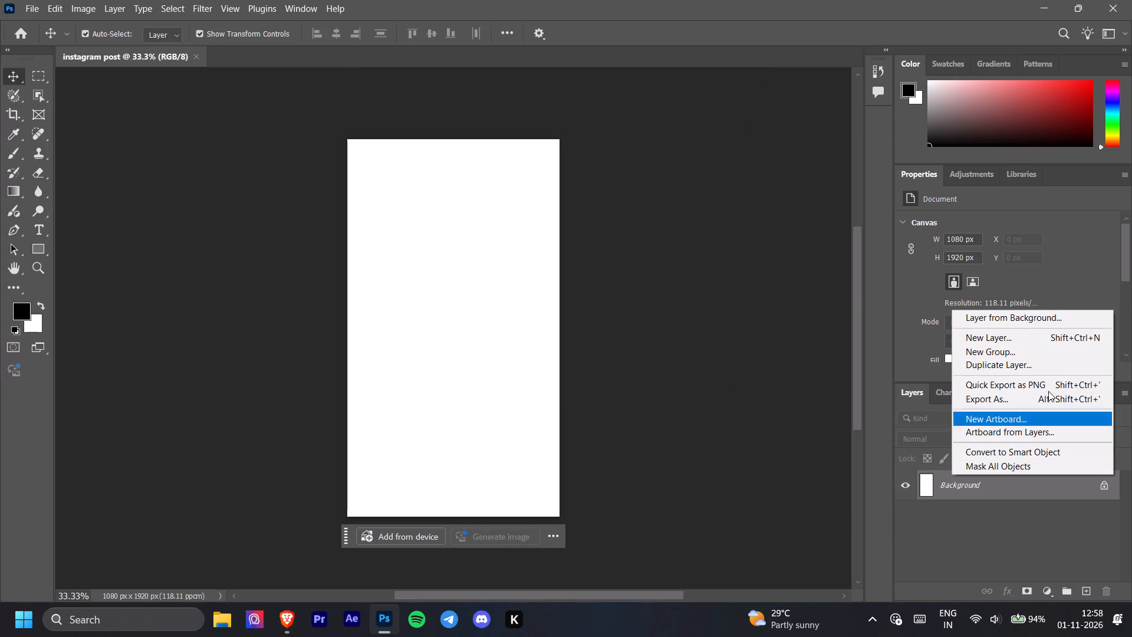
pyautogui.doubleClick(1104, 488)
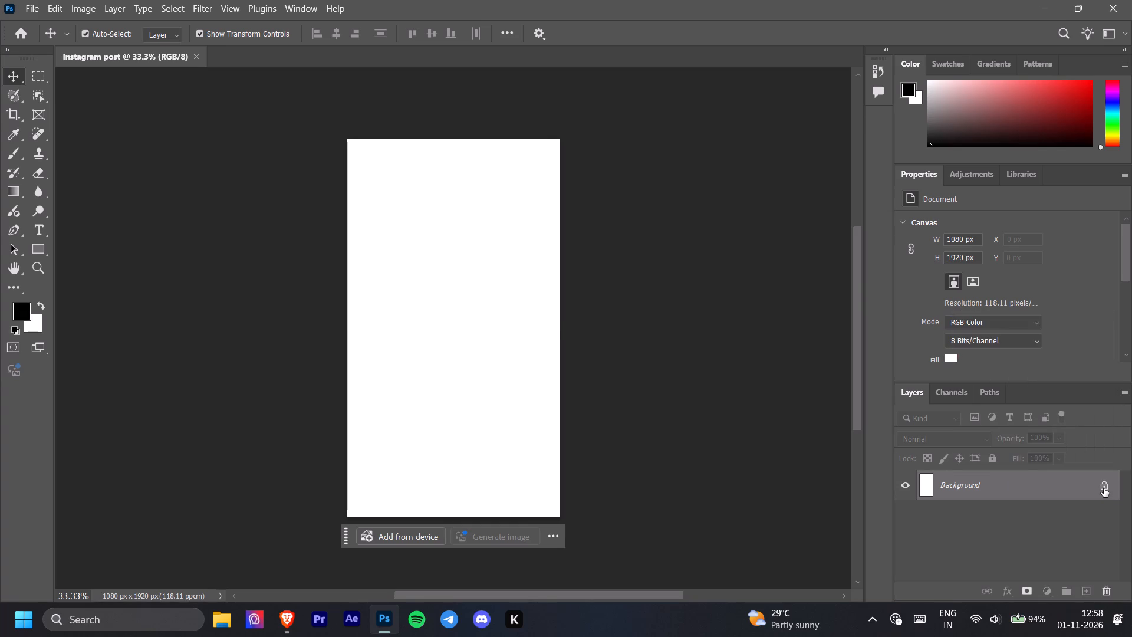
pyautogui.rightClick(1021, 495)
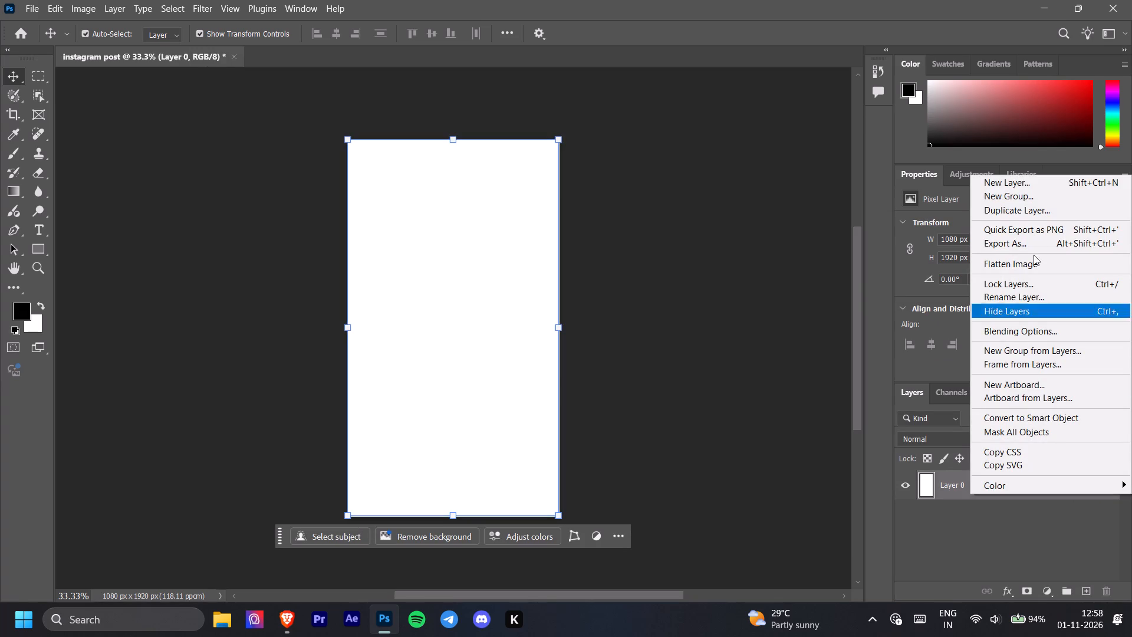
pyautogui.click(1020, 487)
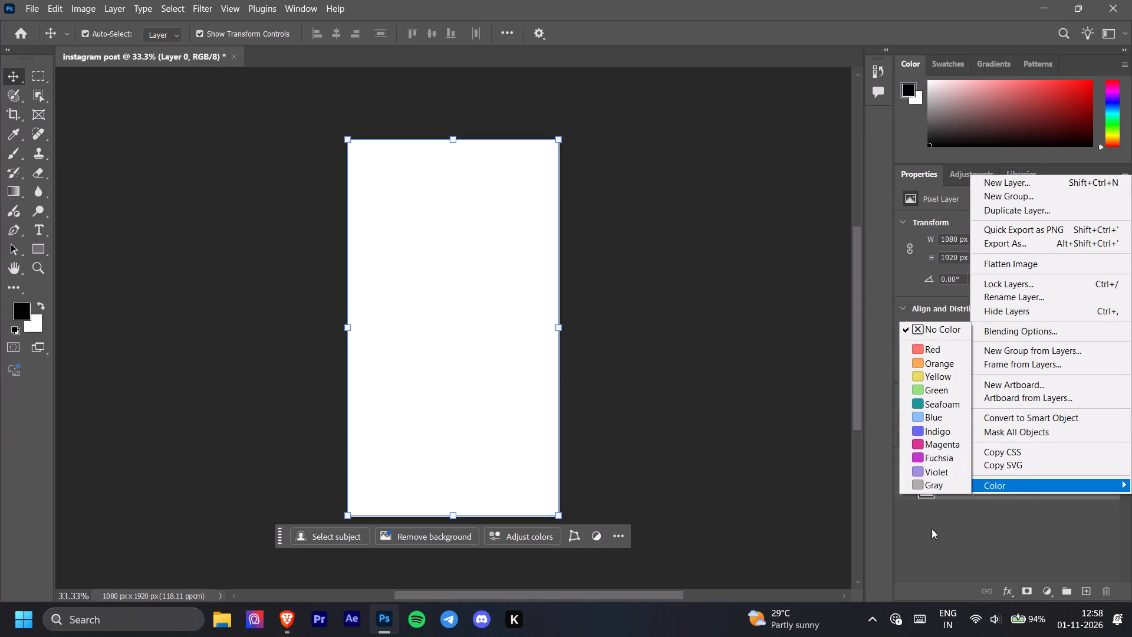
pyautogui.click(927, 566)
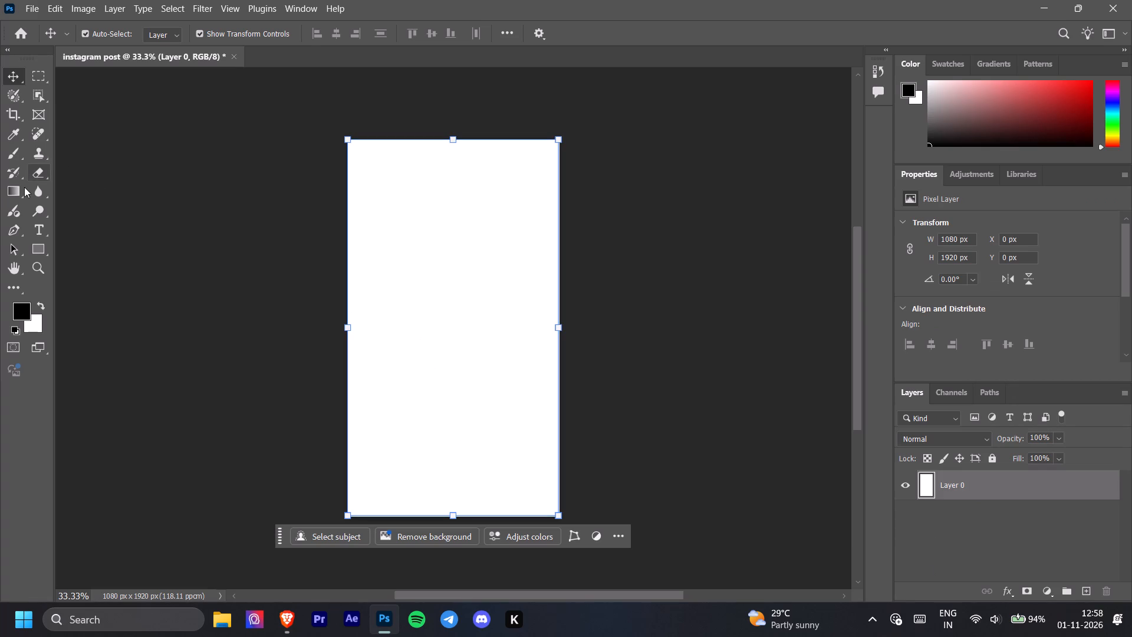
# Draw a black rectangle about 1330 × 2177 px that extends past the canvas edges and covers the whole canvas.
pyautogui.click(41, 250)
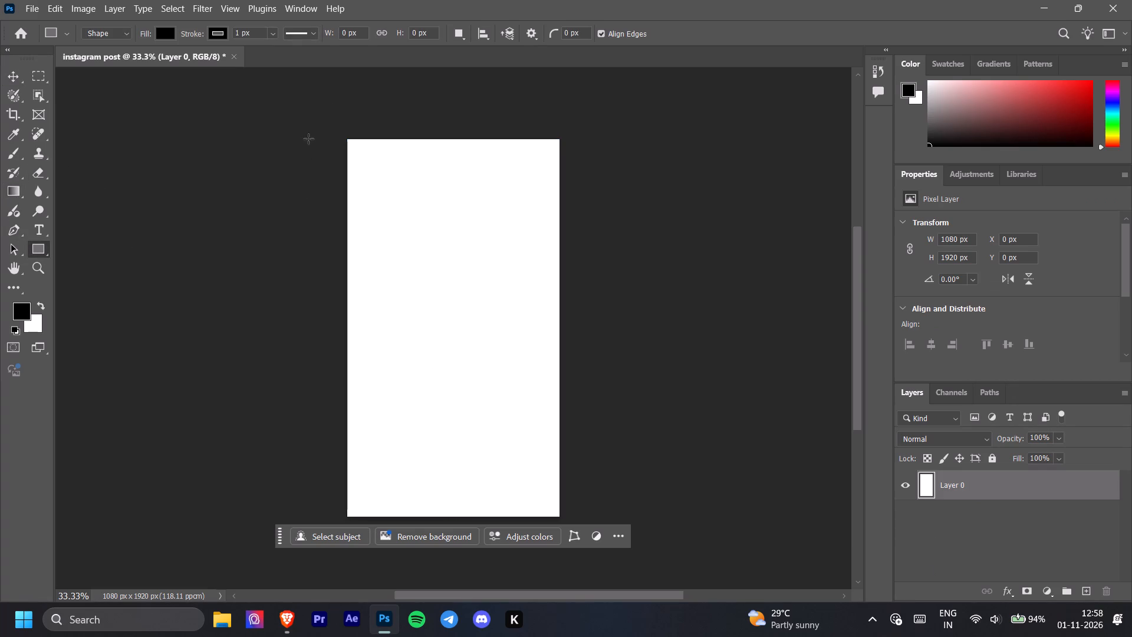
pyautogui.moveTo(328, 107); pyautogui.dragTo(575, 492)
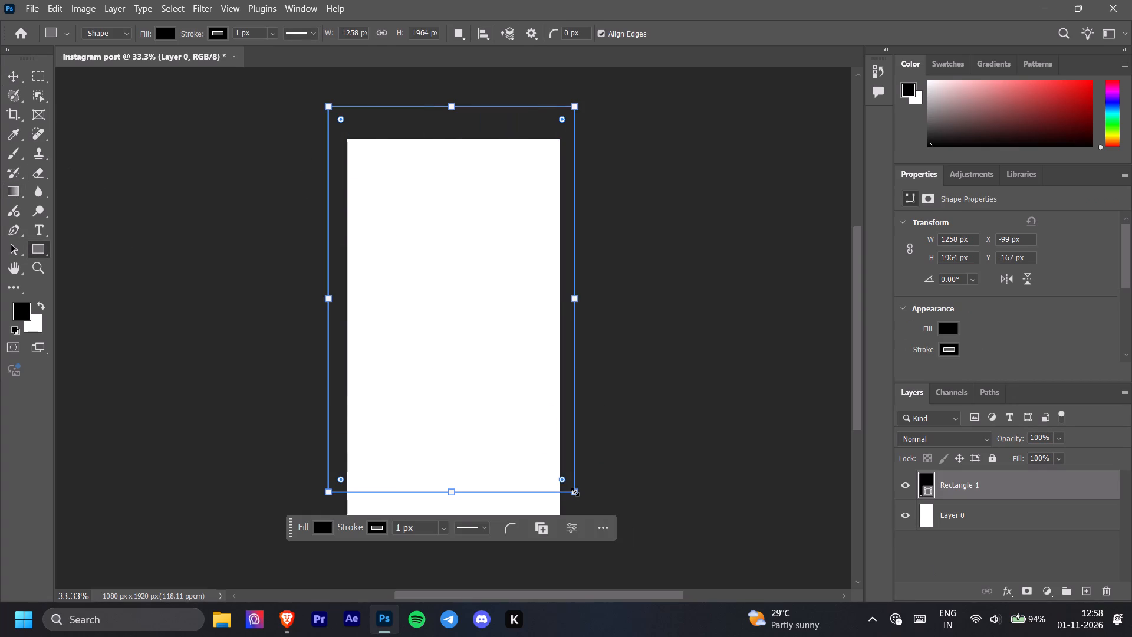
pyautogui.moveTo(575, 492); pyautogui.dragTo(589, 534)
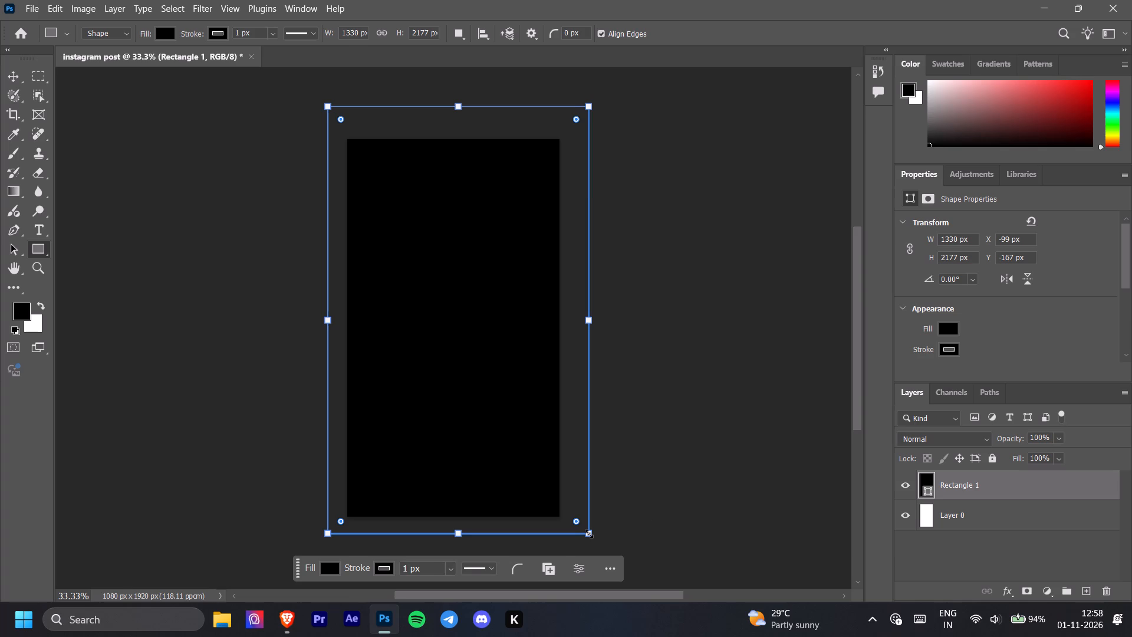
# Lock the black rectangle's layer completely and leave nothing selected.
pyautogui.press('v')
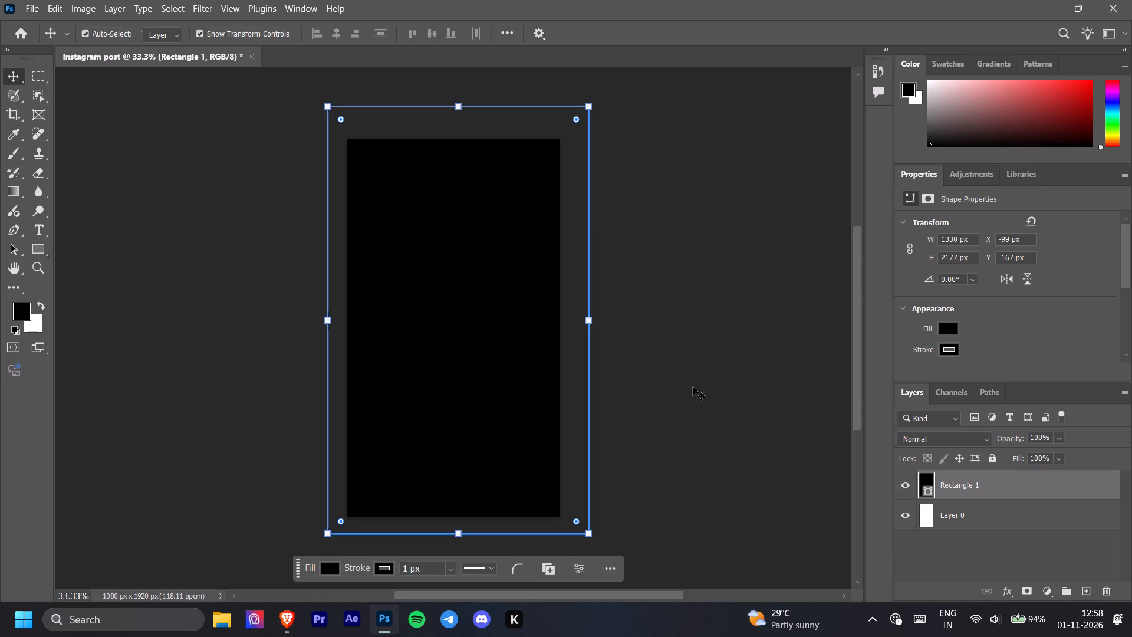
pyautogui.click(693, 387)
pyautogui.click(555, 366)
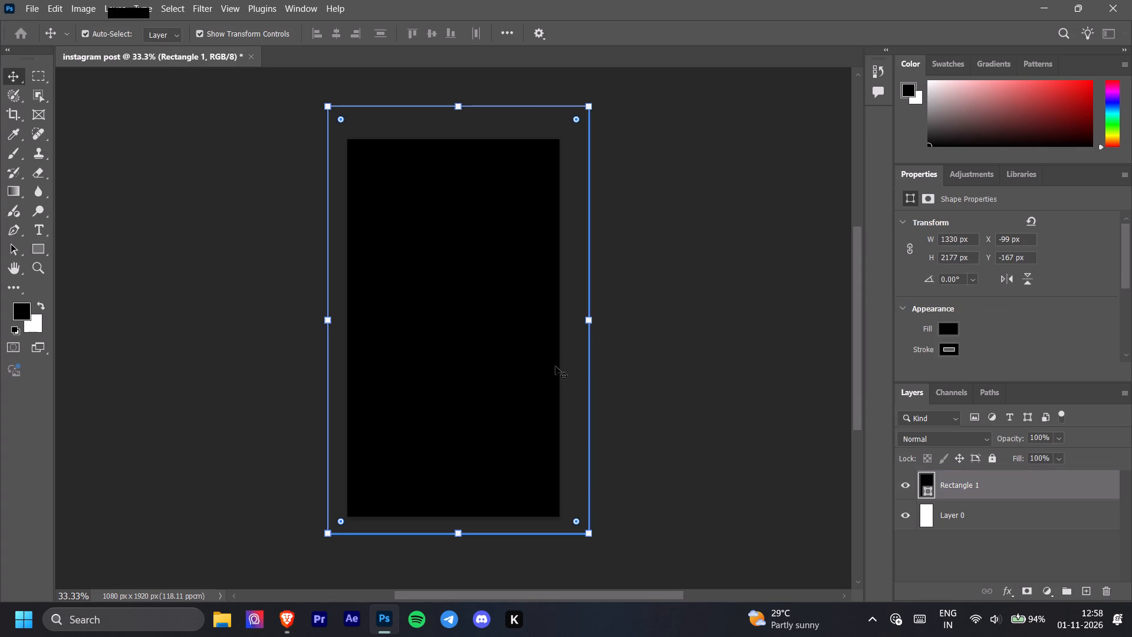
pyautogui.click(993, 461)
pyautogui.click(802, 414)
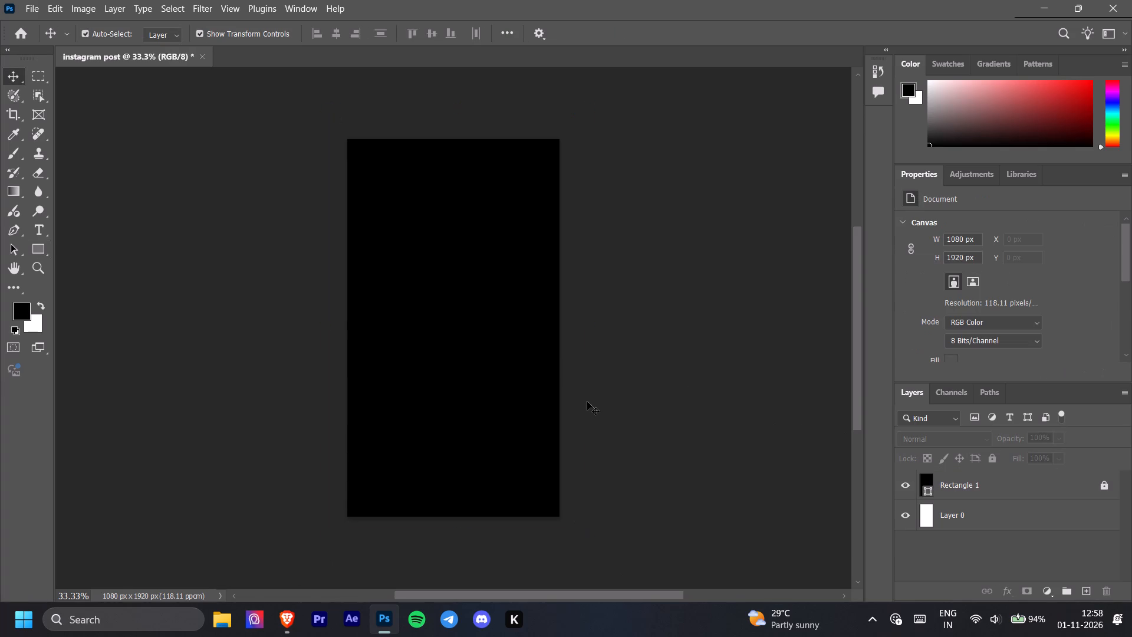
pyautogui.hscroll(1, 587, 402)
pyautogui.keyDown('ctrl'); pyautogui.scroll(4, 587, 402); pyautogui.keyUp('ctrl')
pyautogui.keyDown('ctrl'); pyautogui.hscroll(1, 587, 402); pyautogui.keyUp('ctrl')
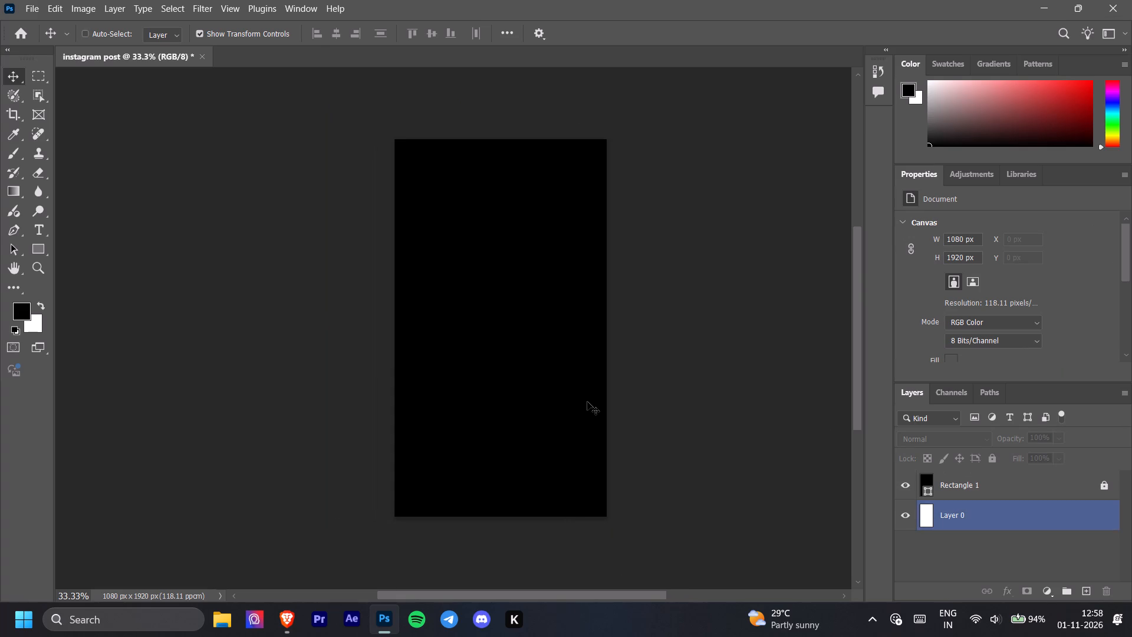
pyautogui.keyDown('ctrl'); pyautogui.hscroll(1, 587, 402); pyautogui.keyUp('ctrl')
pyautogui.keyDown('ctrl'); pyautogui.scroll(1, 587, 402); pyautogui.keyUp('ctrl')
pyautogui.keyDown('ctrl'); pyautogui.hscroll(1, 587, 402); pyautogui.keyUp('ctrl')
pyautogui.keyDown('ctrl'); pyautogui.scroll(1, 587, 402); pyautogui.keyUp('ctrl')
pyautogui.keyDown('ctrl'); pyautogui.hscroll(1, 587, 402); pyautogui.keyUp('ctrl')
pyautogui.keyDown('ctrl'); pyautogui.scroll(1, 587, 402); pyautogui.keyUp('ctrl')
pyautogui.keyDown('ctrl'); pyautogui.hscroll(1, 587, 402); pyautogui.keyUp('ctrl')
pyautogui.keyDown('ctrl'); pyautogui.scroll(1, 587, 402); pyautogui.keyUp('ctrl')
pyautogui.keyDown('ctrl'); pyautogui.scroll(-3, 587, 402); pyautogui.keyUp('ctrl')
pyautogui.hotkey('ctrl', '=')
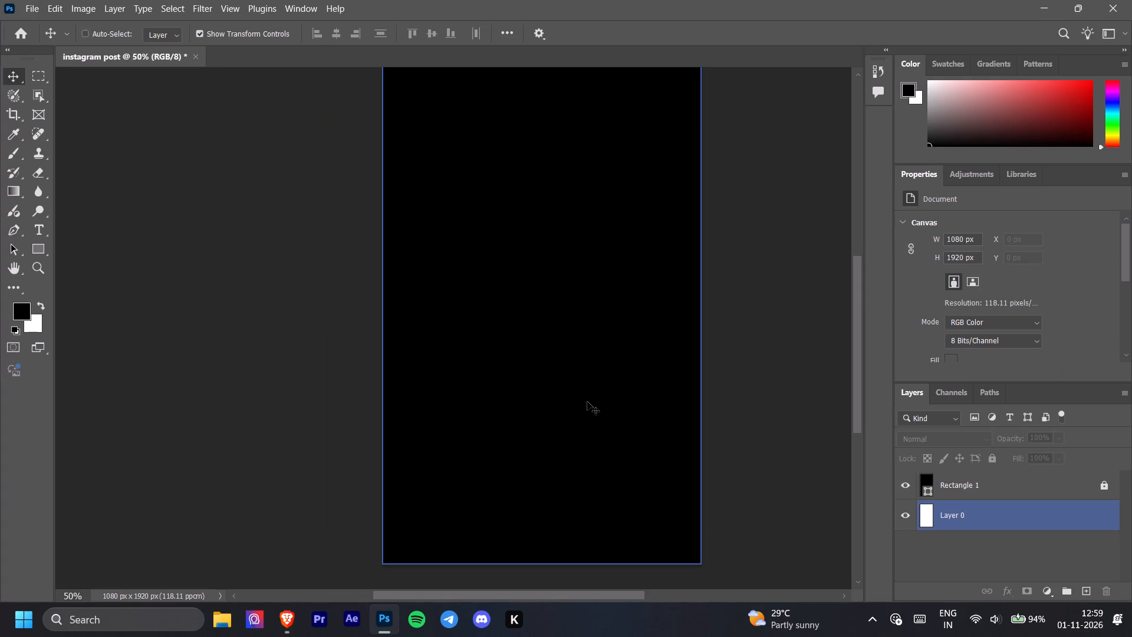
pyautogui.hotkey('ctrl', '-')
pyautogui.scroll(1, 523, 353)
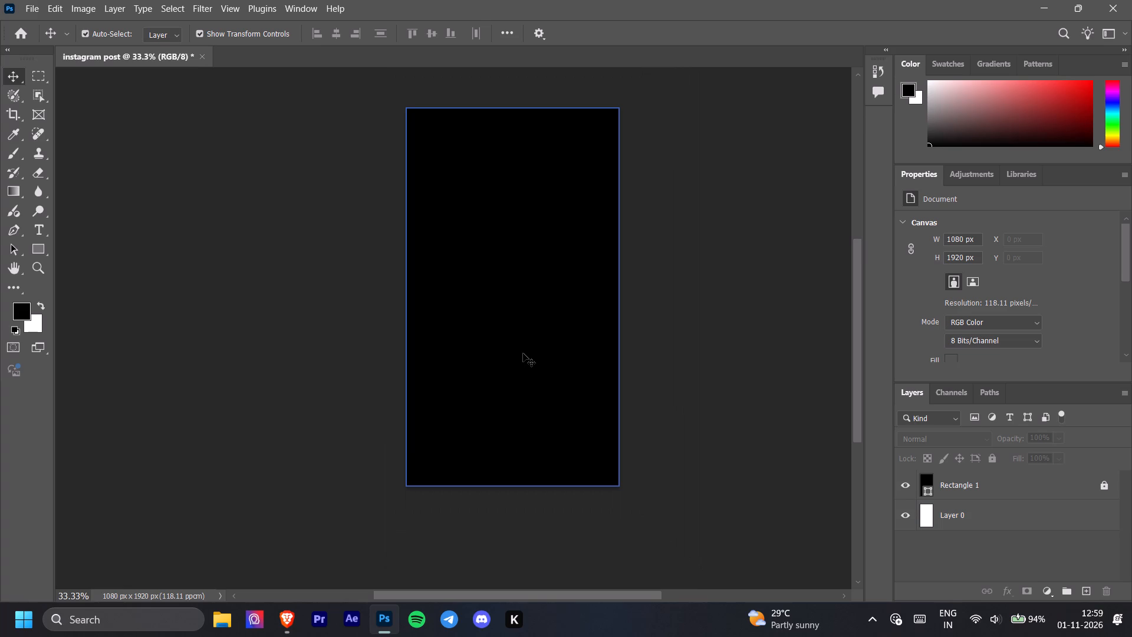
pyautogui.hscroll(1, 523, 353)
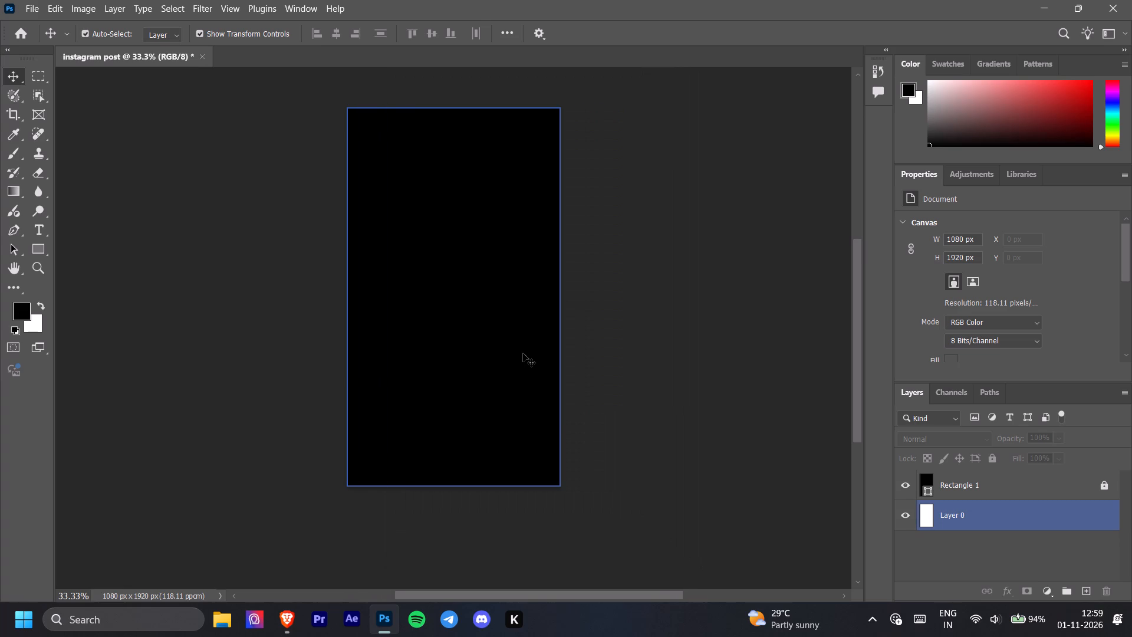
# Add a text layer on the upper part of the black canvas containing the "hardest battle" quote copied from ChatGPT's Trading Content Plan conversation.
pyautogui.press('t')
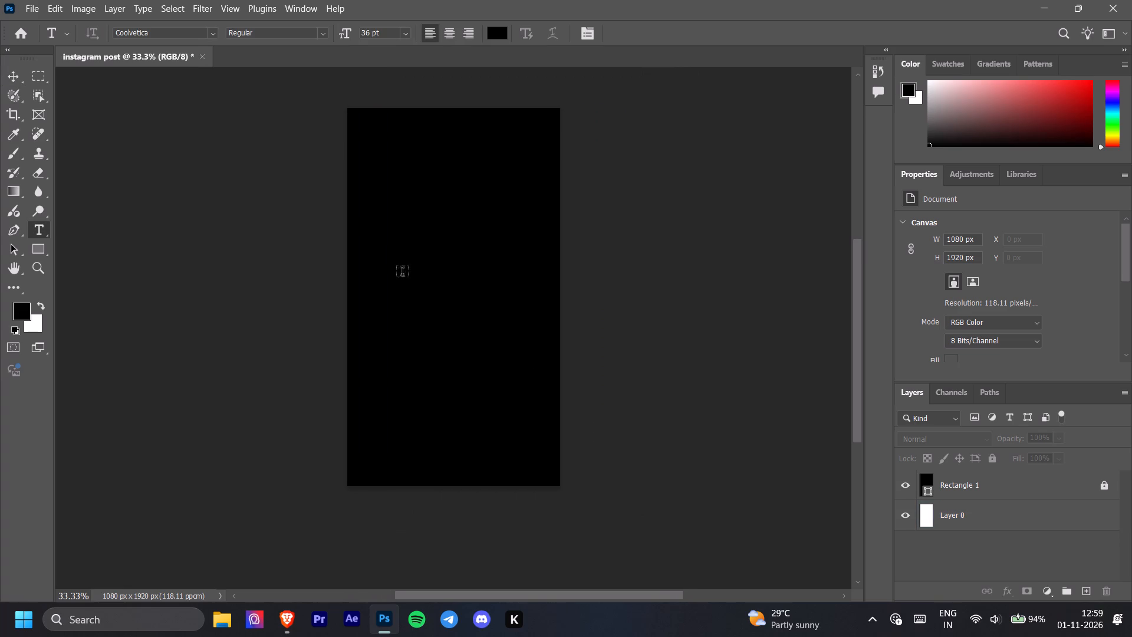
pyautogui.click(373, 230)
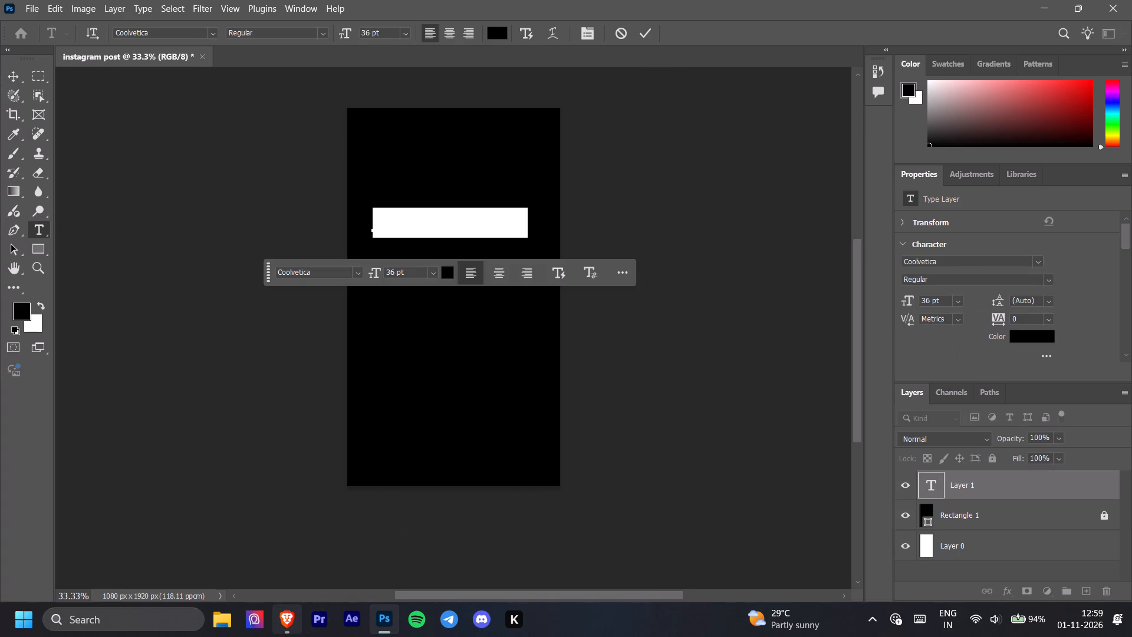
pyautogui.click(285, 630)
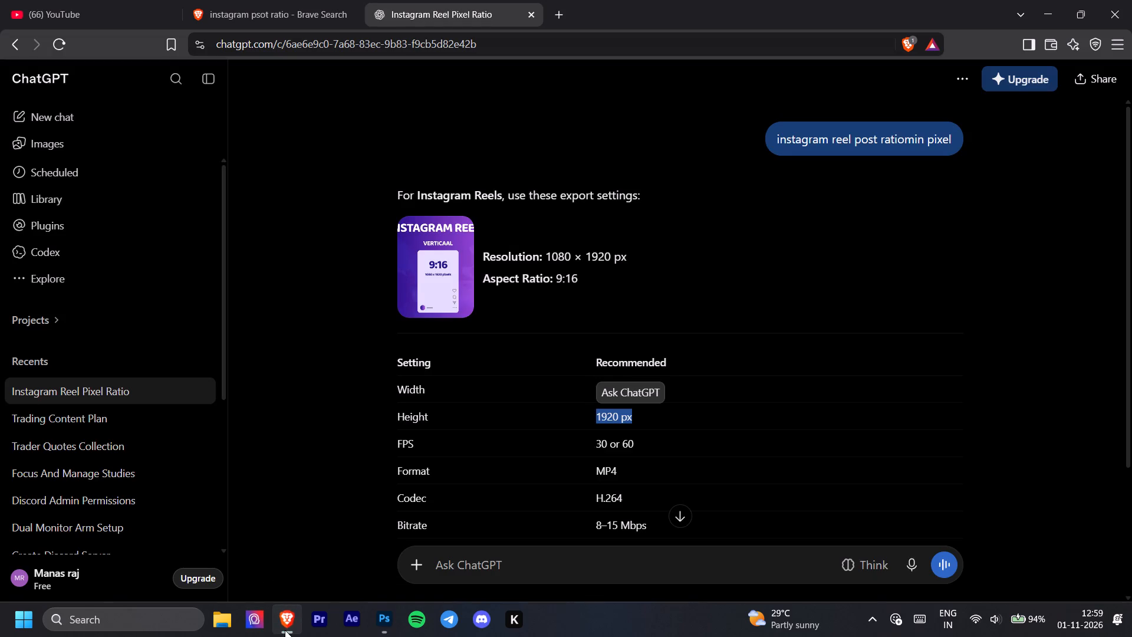
pyautogui.click(126, 413)
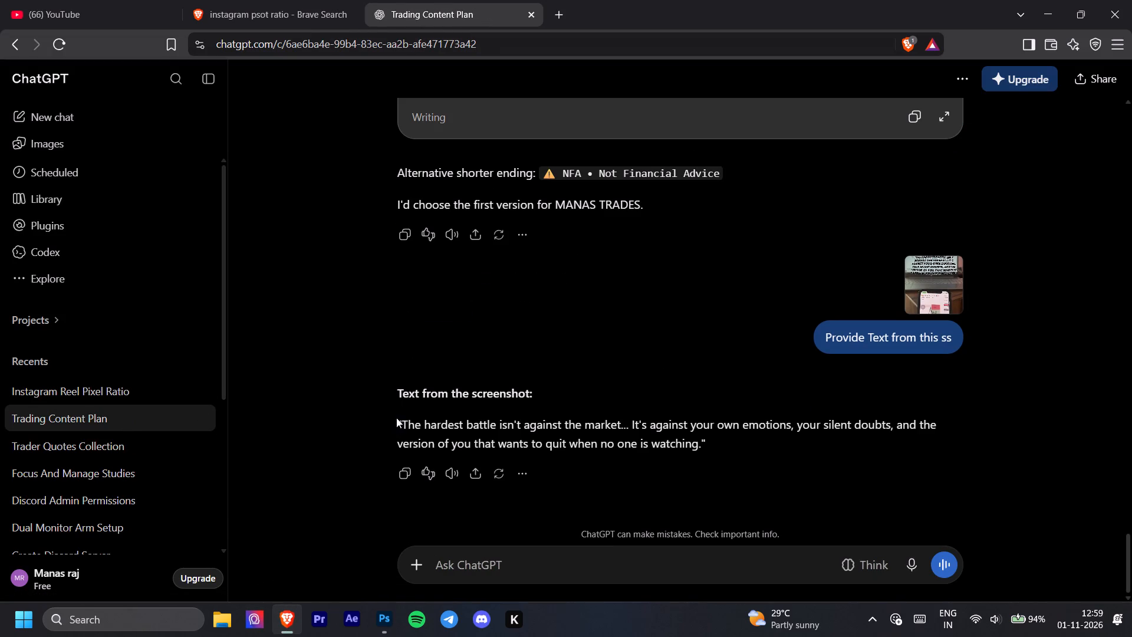
pyautogui.moveTo(396, 418); pyautogui.dragTo(716, 454)
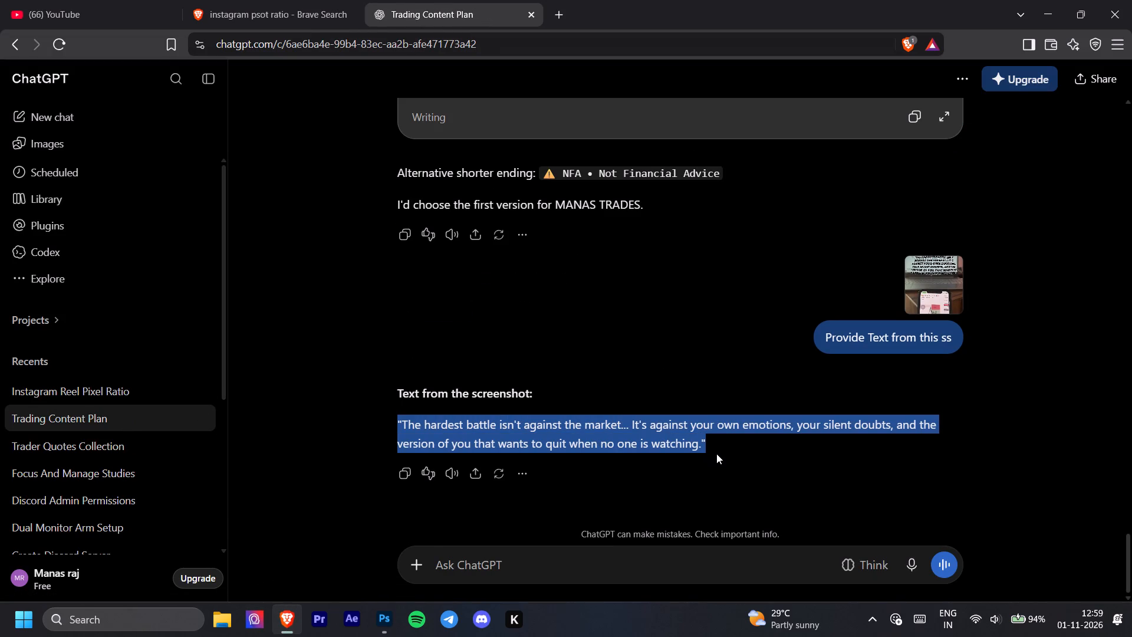
pyautogui.hotkey('ctrl', 'c')
pyautogui.click(384, 616)
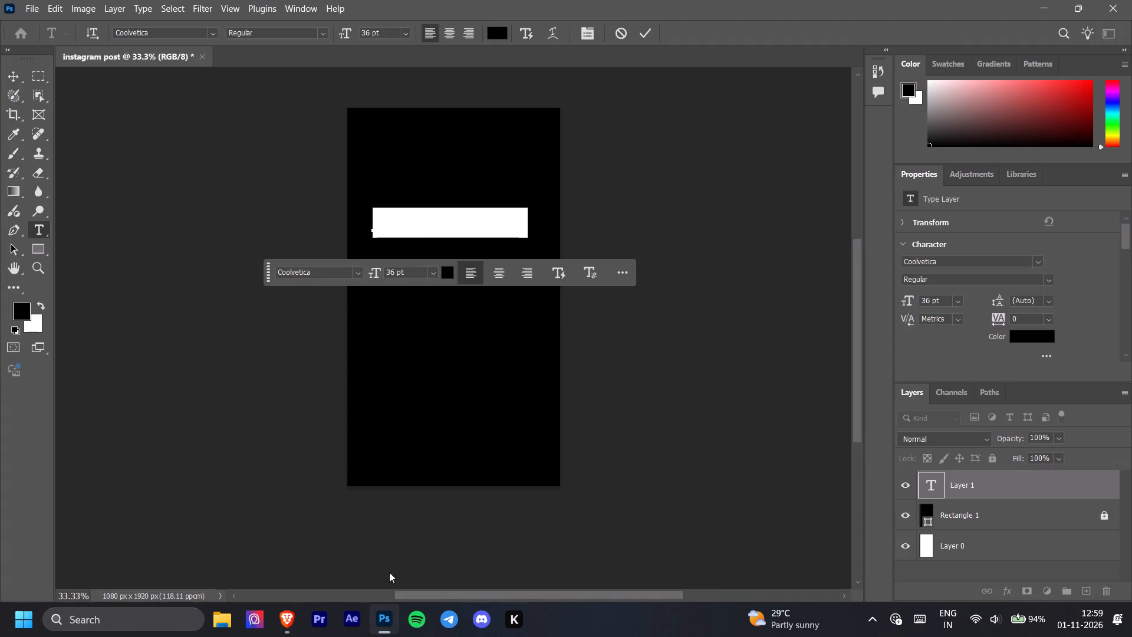
pyautogui.hotkey('ctrl', 'v')
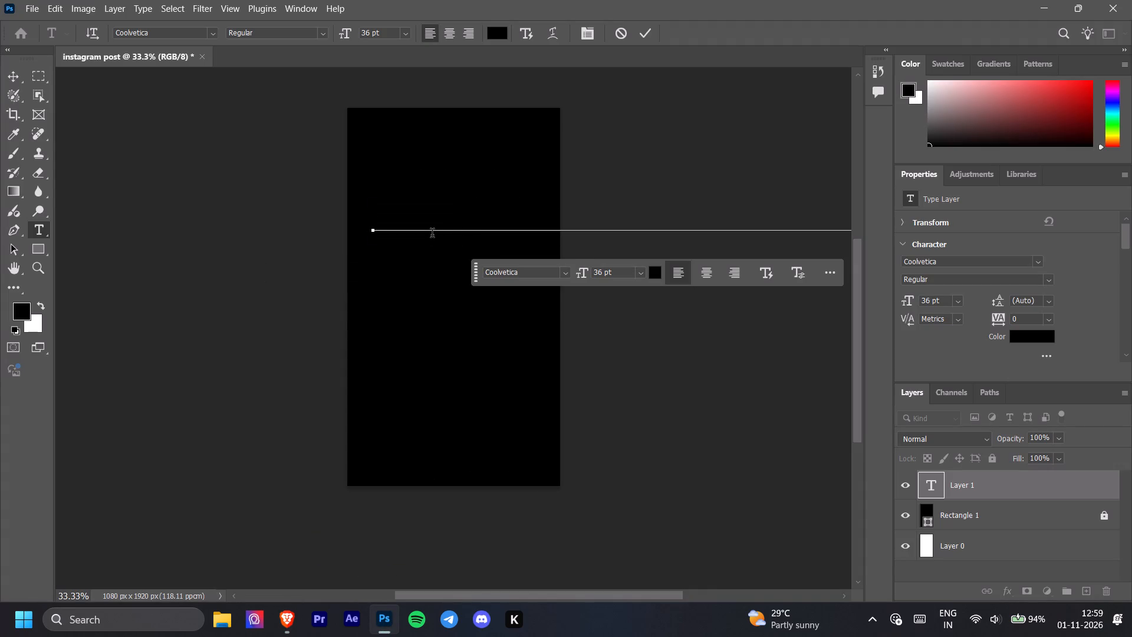
# Select the whole pasted quote and open its text colour for editing.
pyautogui.hotkey('ctrl', 'a')
pyautogui.click(501, 34)
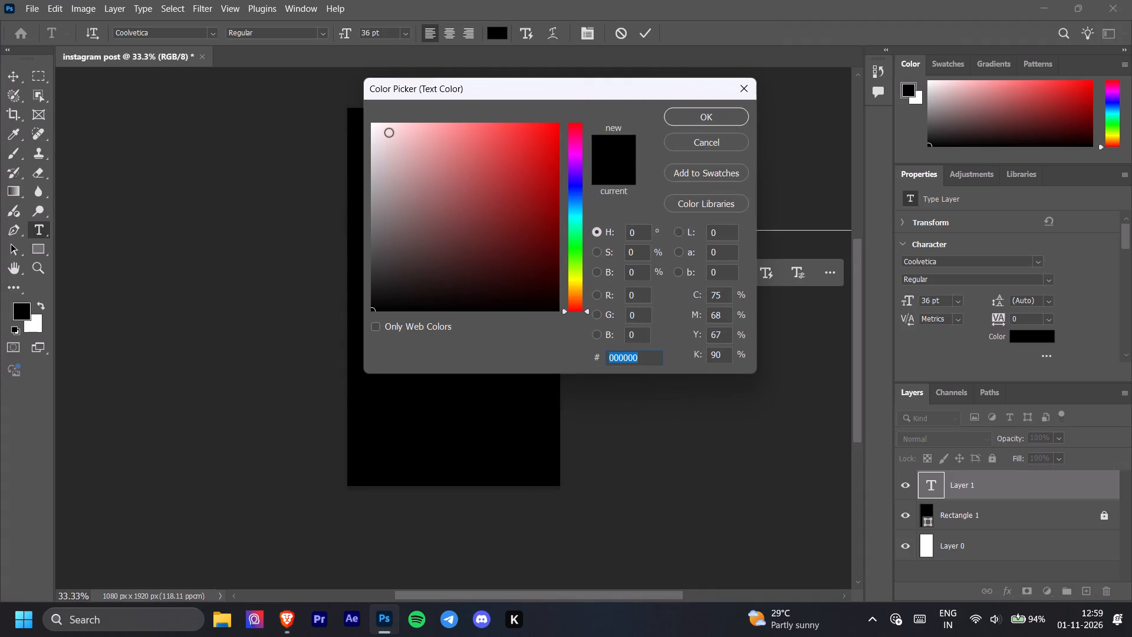
# Set the selected quote's text colour to white (ffffff).
pyautogui.moveTo(385, 132); pyautogui.dragTo(348, 109)
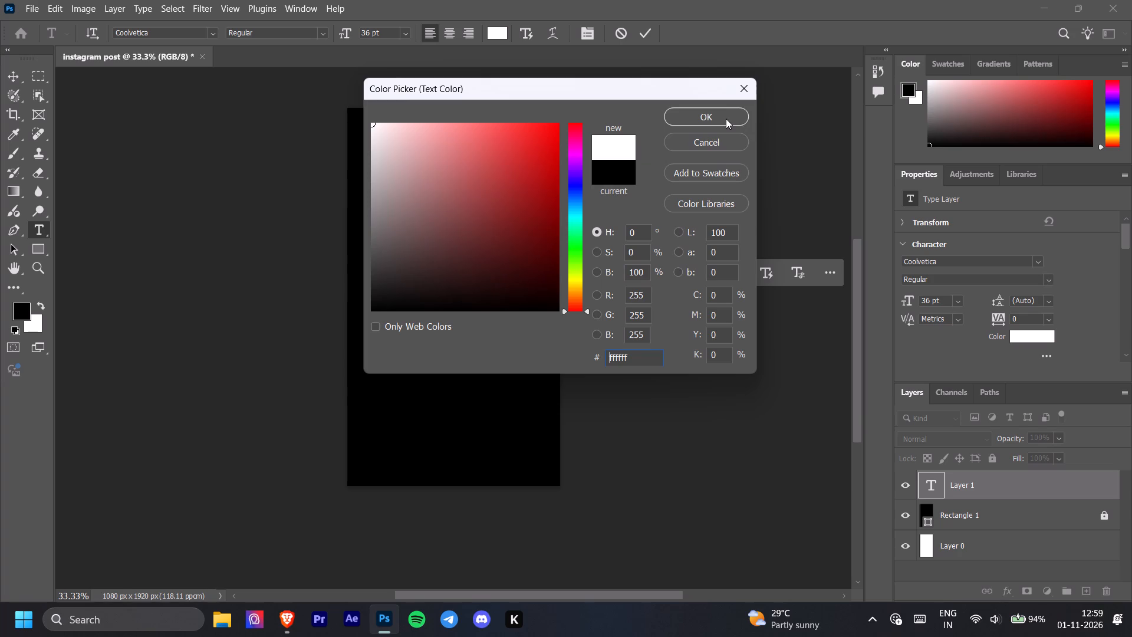
pyautogui.click(726, 119)
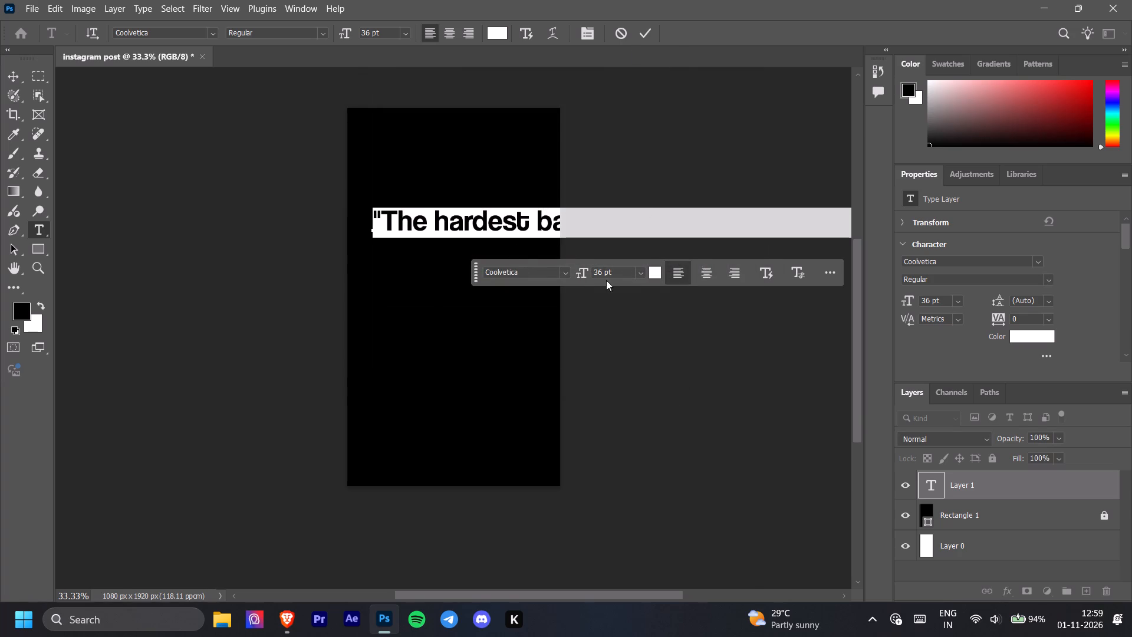
# Set the selected quote's font size to 14 pt and commit the text.
pyautogui.click(643, 273)
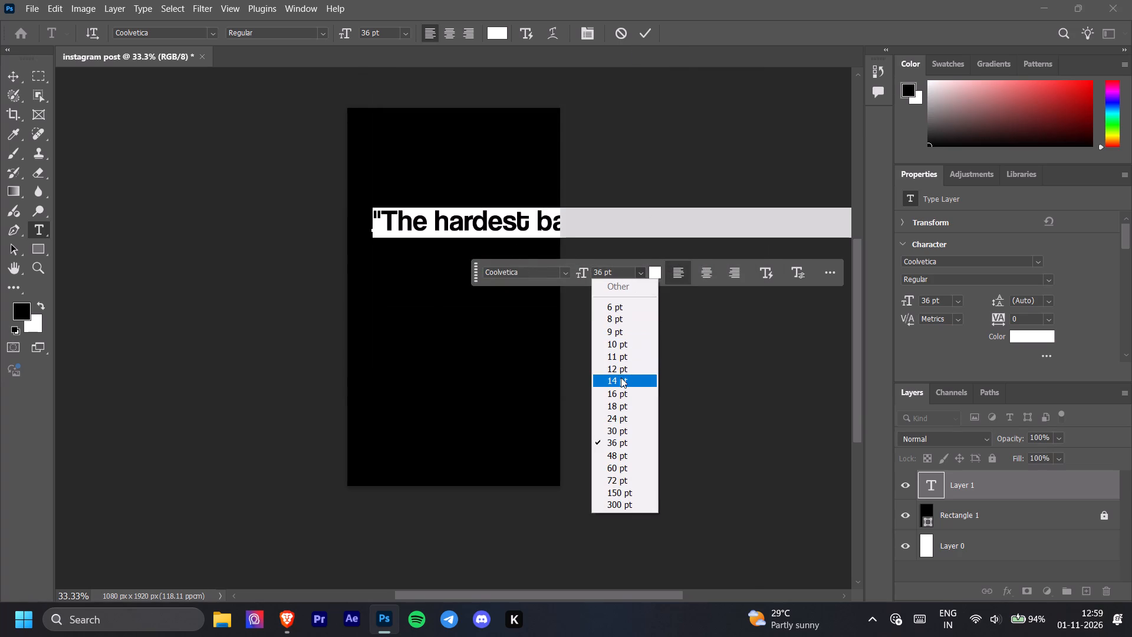
pyautogui.click(621, 377)
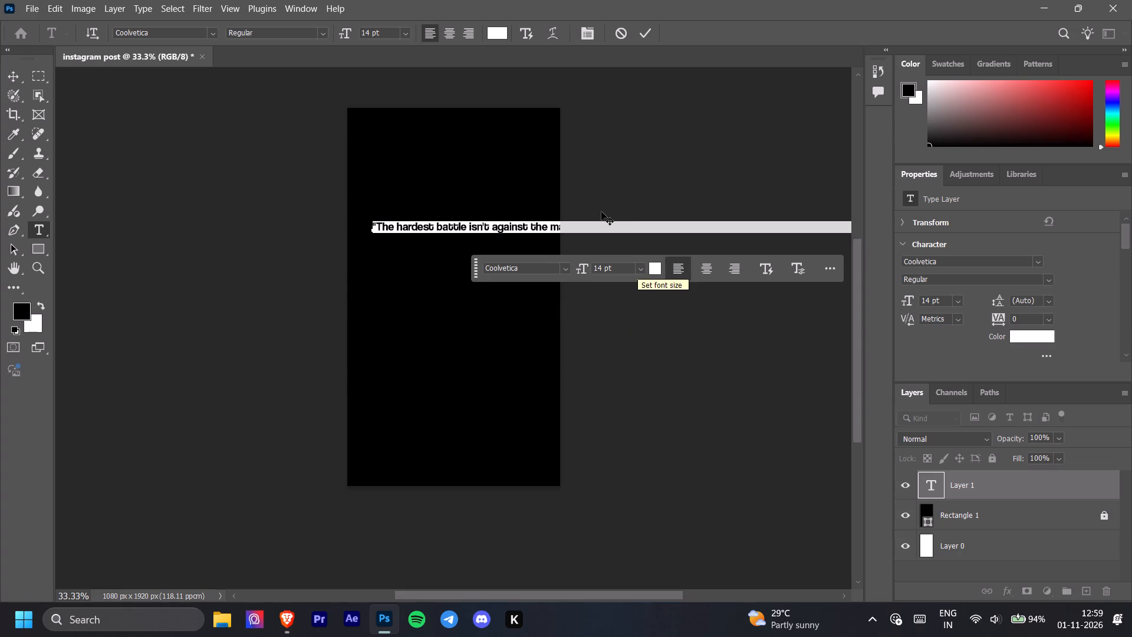
pyautogui.click(612, 353)
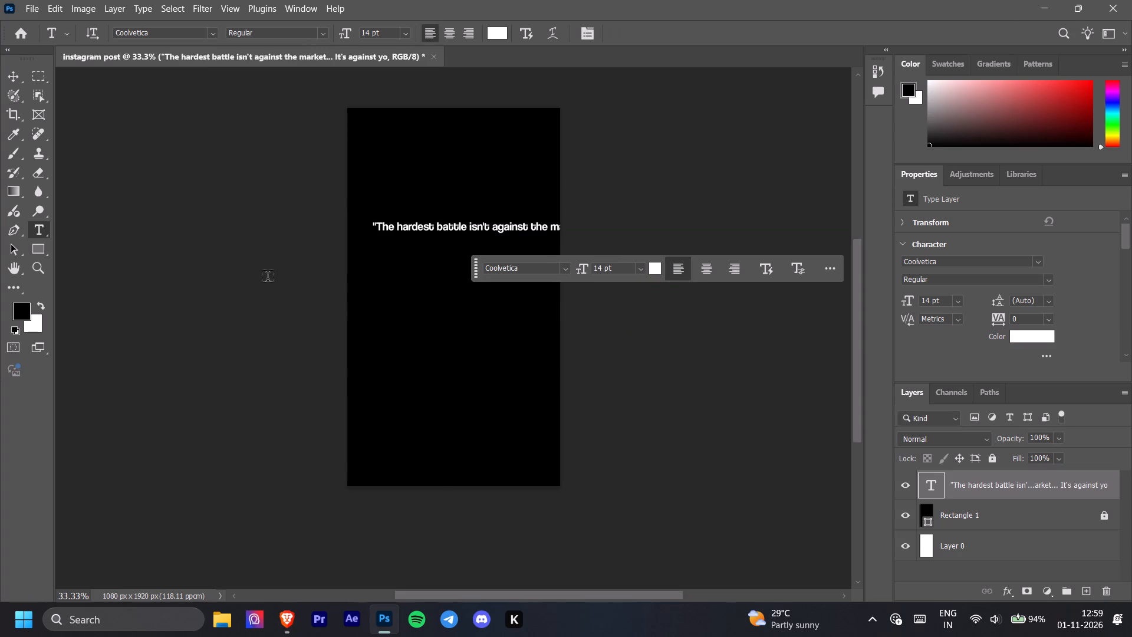
# Move the quote text layer about 511 px left and 48 px down across the black canvas.
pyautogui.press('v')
pyautogui.click(612, 349)
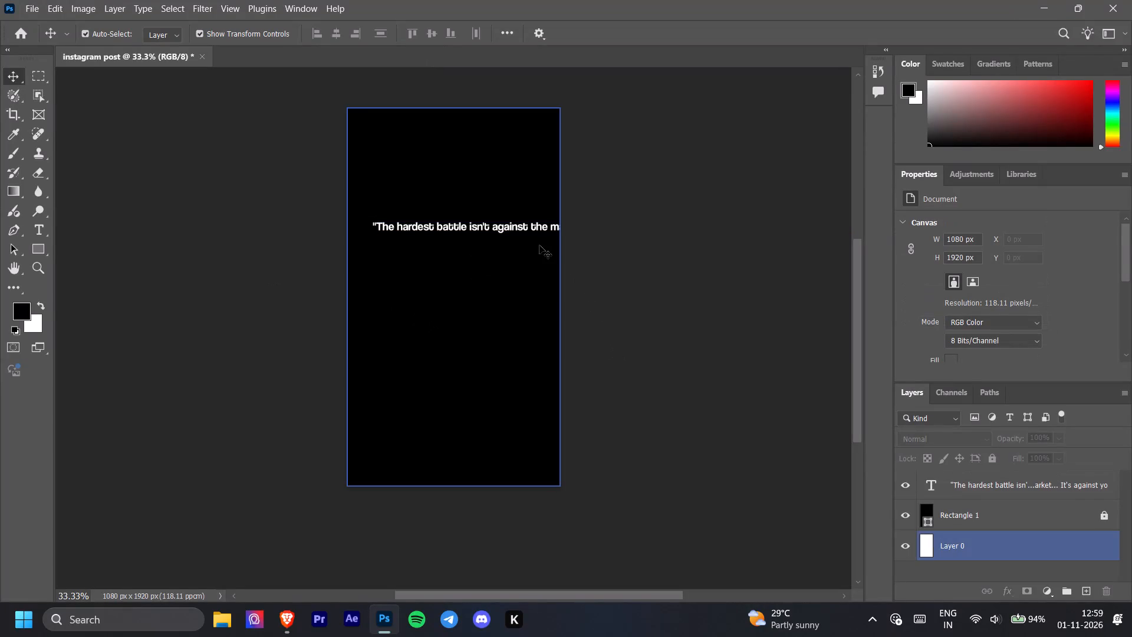
pyautogui.click(512, 227)
pyautogui.moveTo(512, 227); pyautogui.dragTo(396, 239)
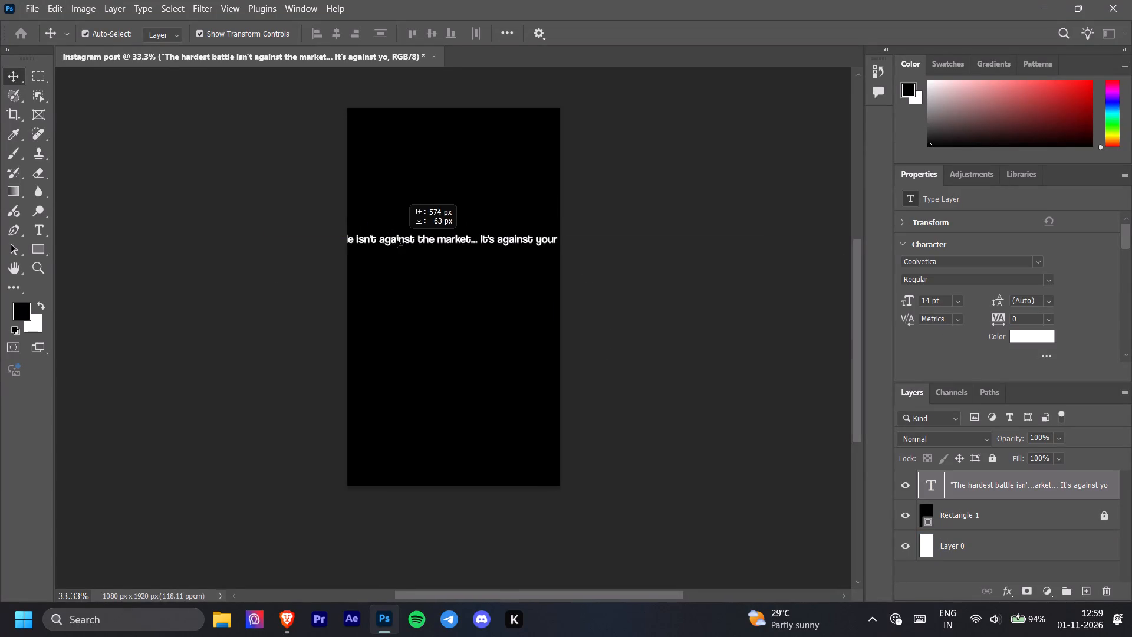
pyautogui.moveTo(396, 239); pyautogui.dragTo(403, 240)
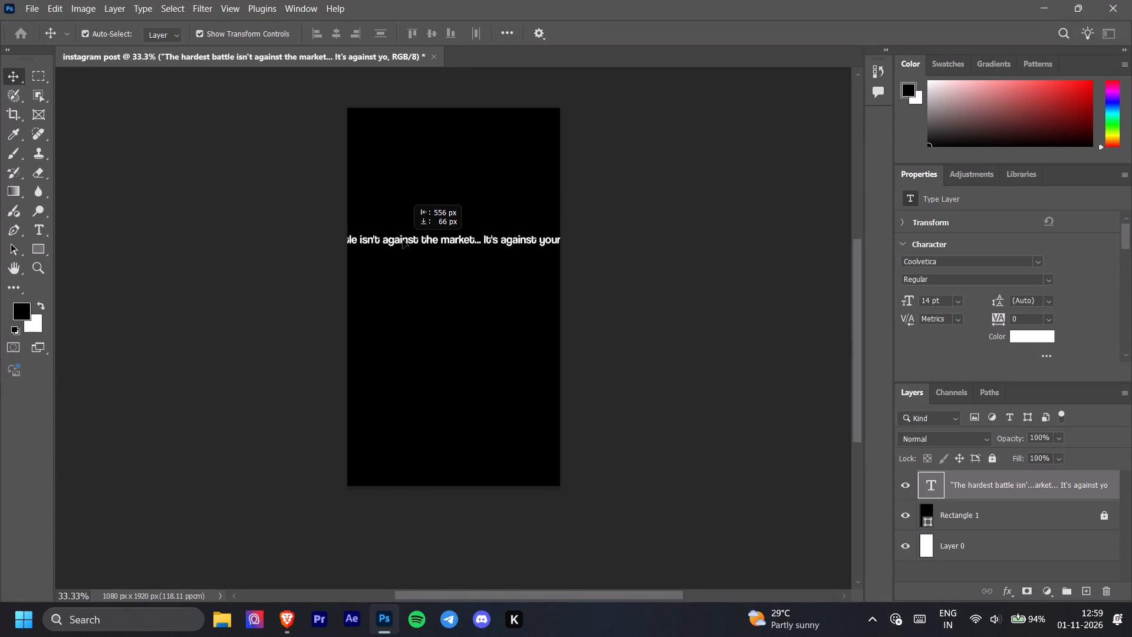
pyautogui.moveTo(403, 240); pyautogui.dragTo(404, 240)
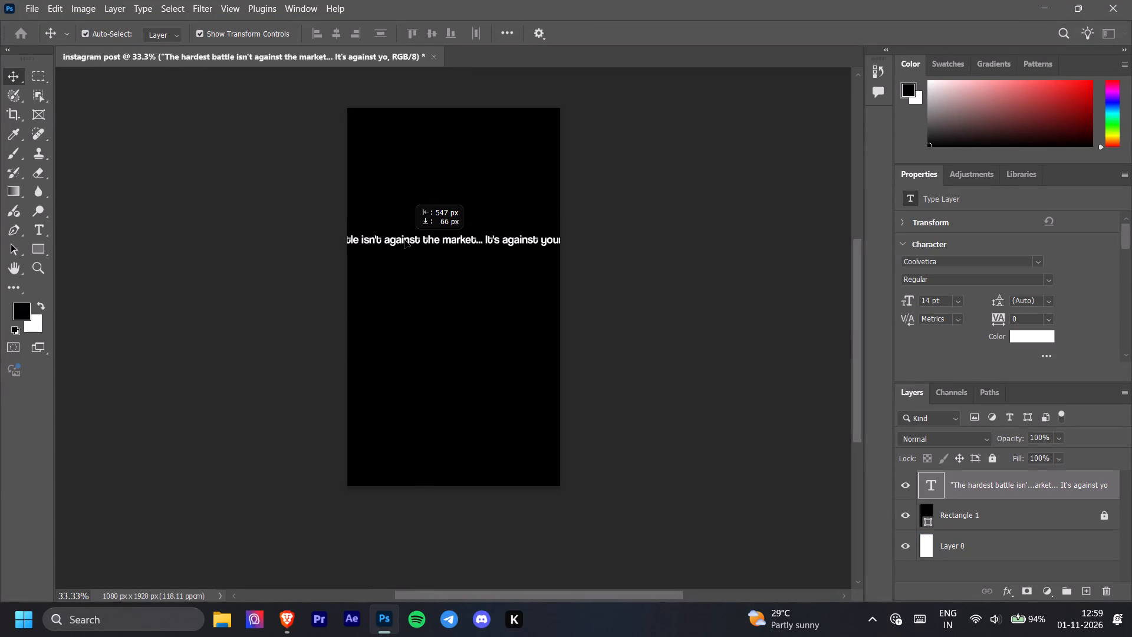
pyautogui.moveTo(404, 240); pyautogui.dragTo(406, 239)
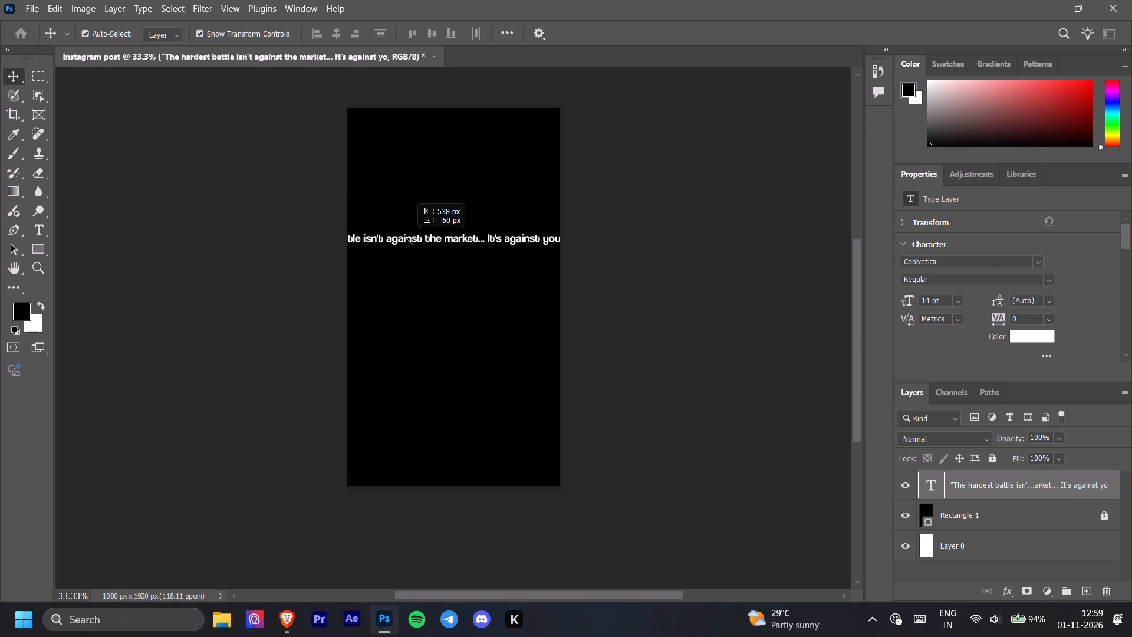
pyautogui.moveTo(406, 239); pyautogui.dragTo(407, 239)
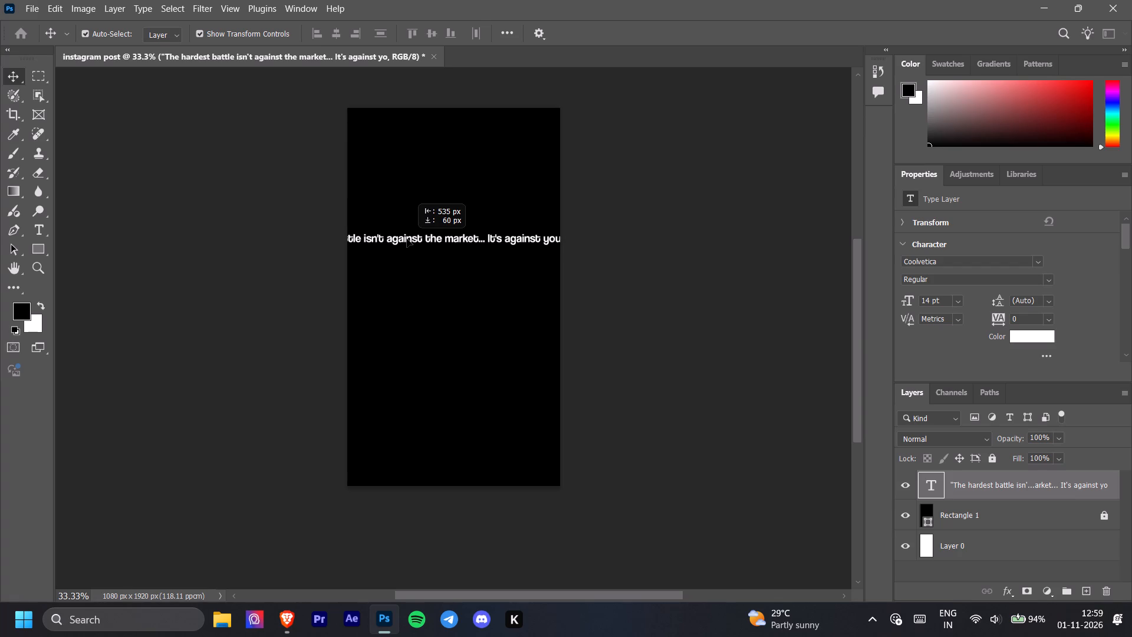
pyautogui.moveTo(407, 239); pyautogui.dragTo(407, 238)
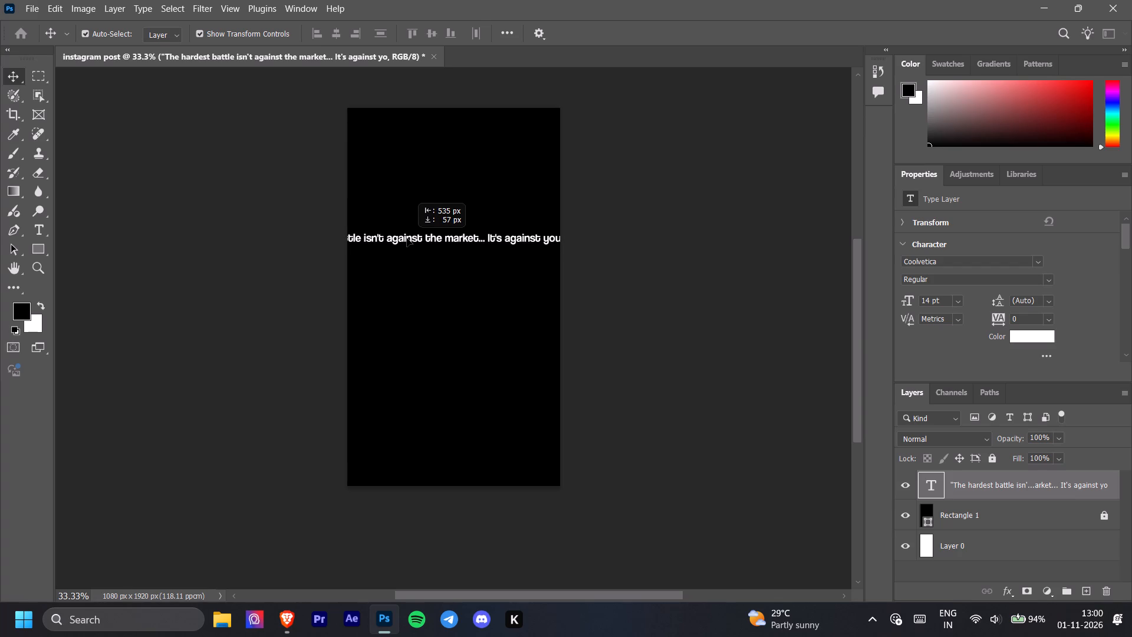
pyautogui.moveTo(407, 238); pyautogui.dragTo(411, 237)
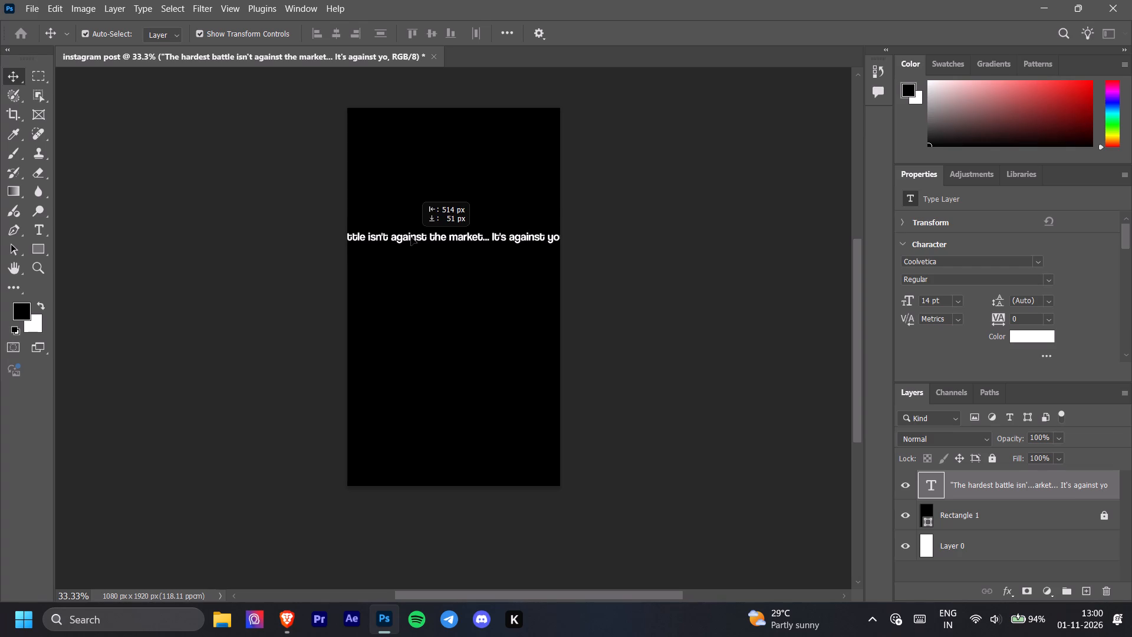
pyautogui.moveTo(411, 237); pyautogui.dragTo(412, 237)
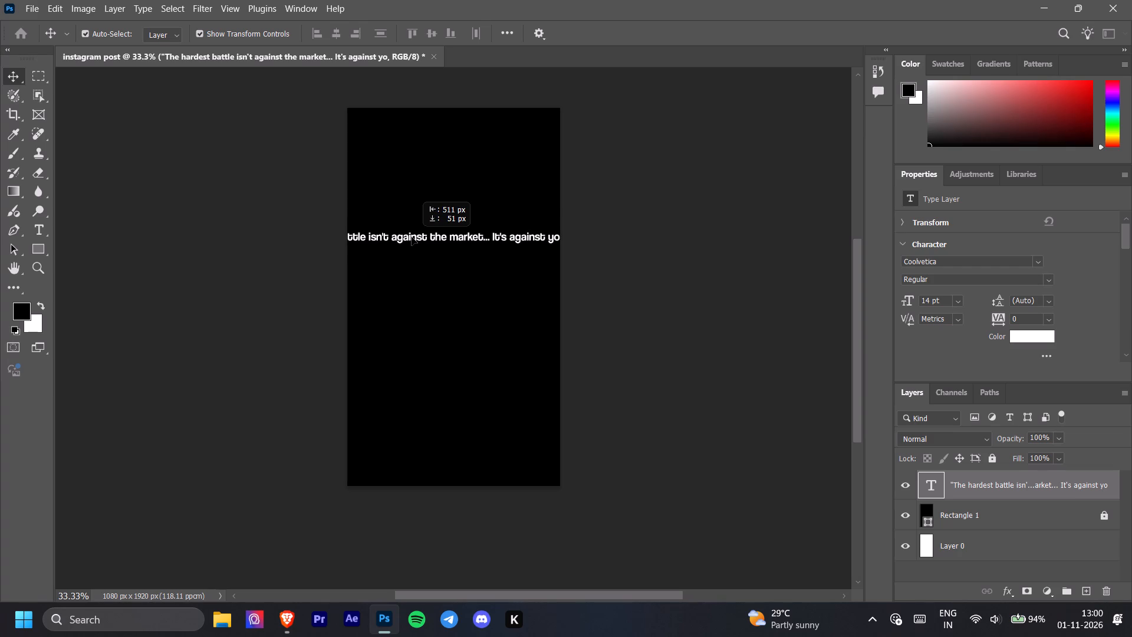
pyautogui.moveTo(412, 237); pyautogui.dragTo(412, 237)
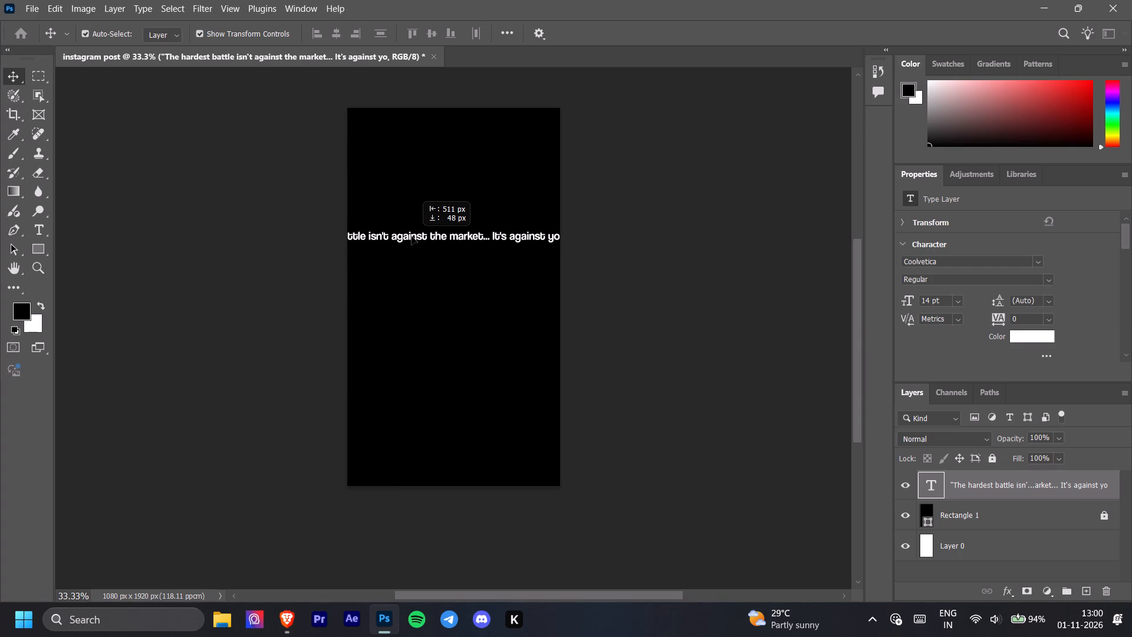
# Move the quote line about 156 px down and leftward, with its opening words past the canvas's left edge.
pyautogui.moveTo(412, 237); pyautogui.dragTo(412, 236)
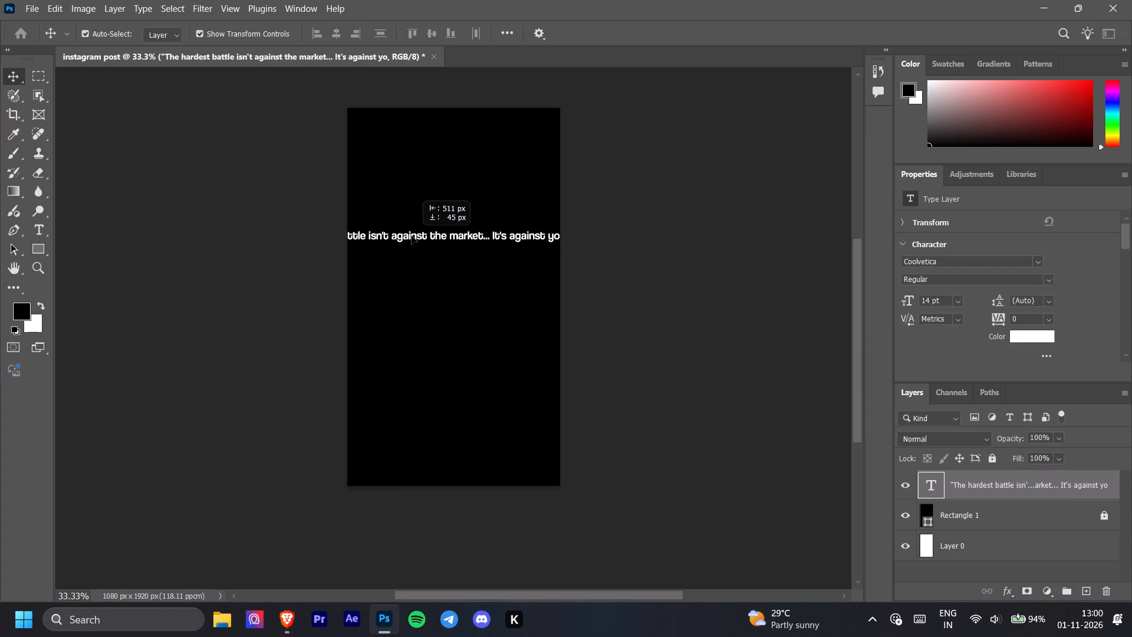
pyautogui.moveTo(412, 236); pyautogui.dragTo(412, 235)
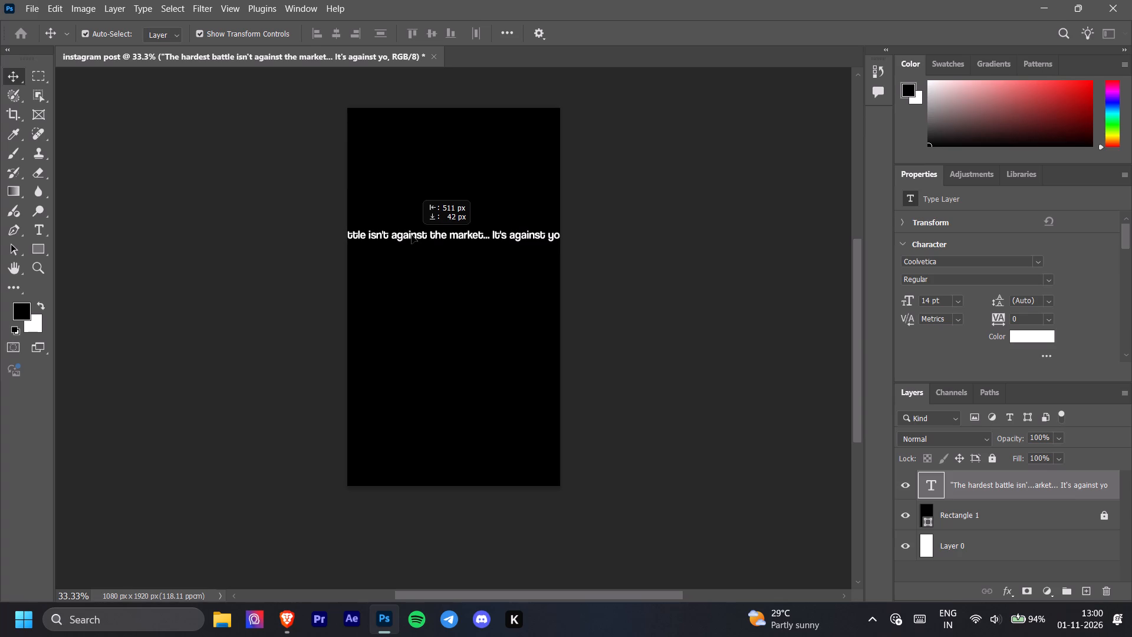
pyautogui.moveTo(412, 235); pyautogui.dragTo(412, 238)
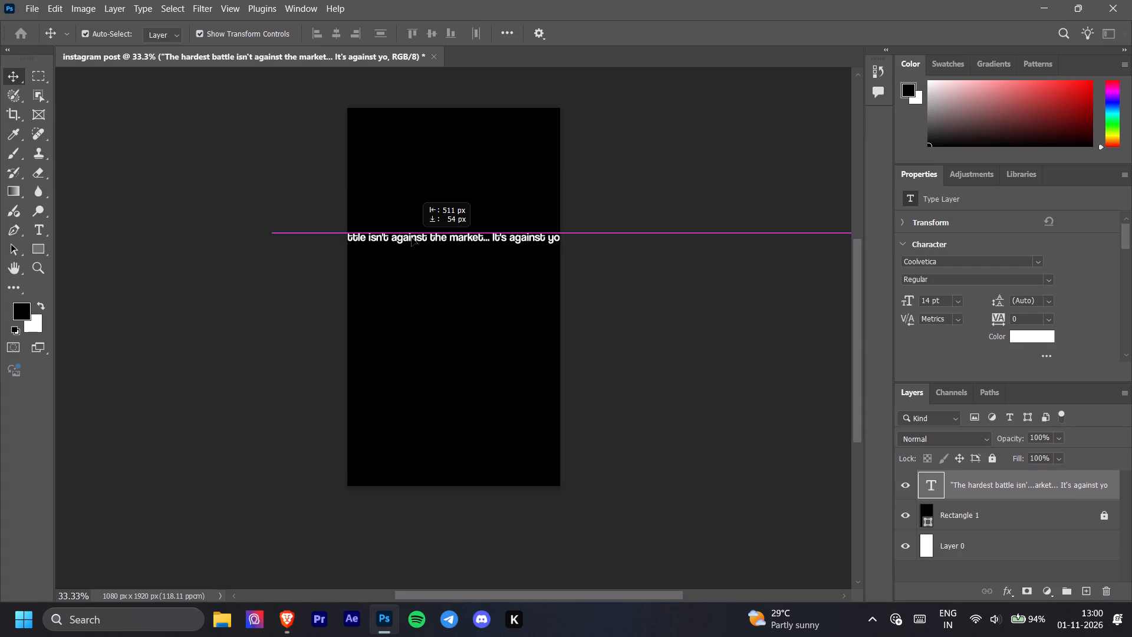
pyautogui.moveTo(412, 238); pyautogui.dragTo(412, 237)
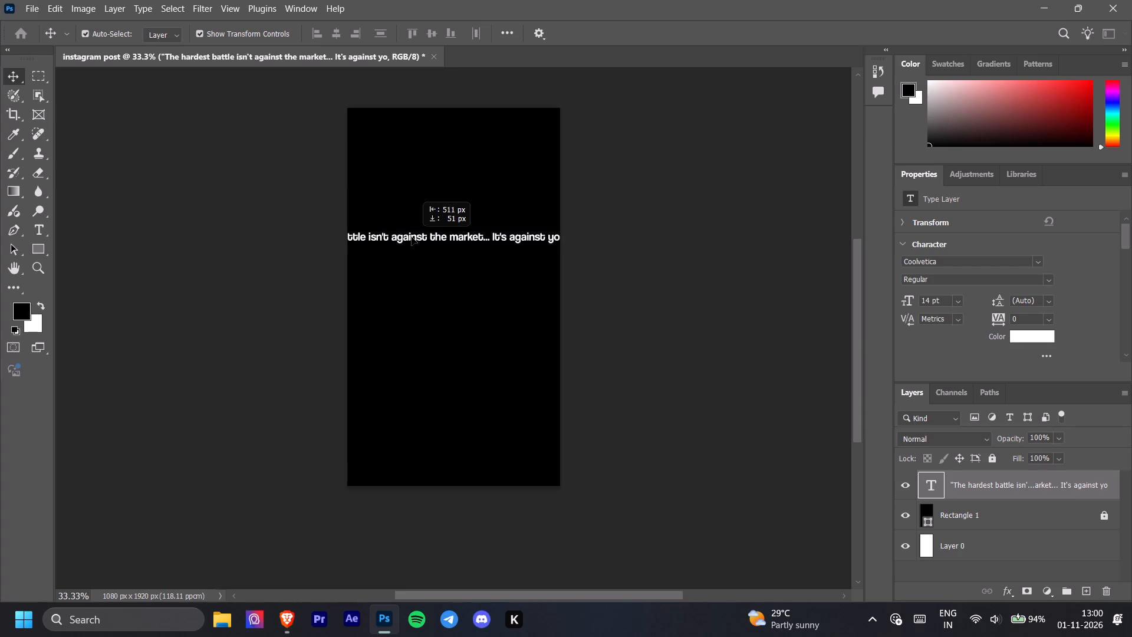
pyautogui.moveTo(412, 237); pyautogui.dragTo(420, 258)
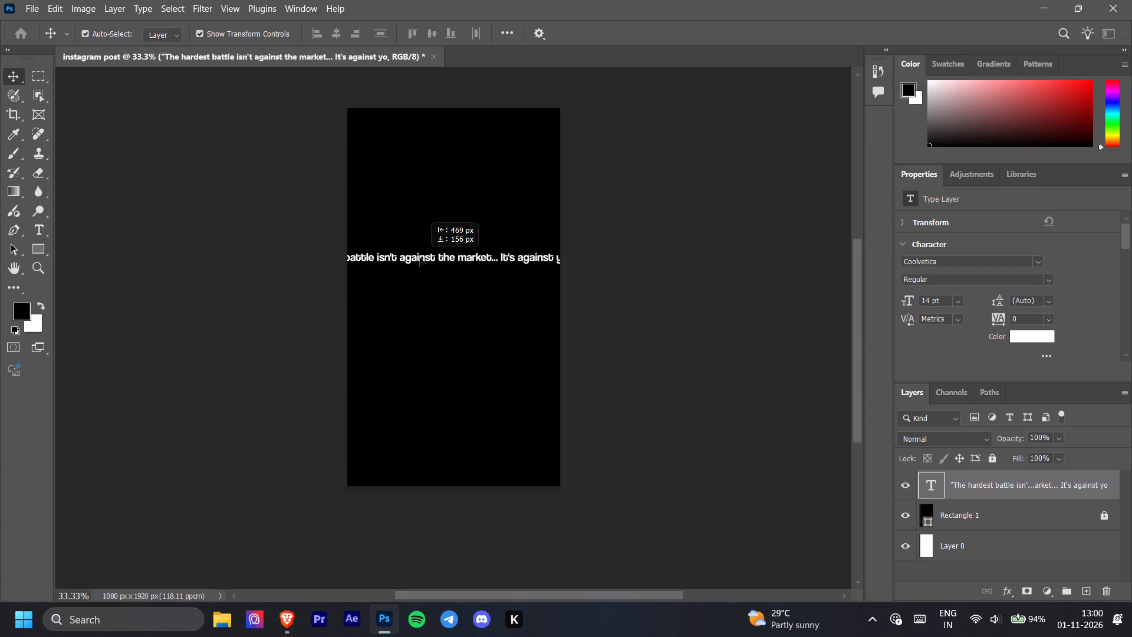
pyautogui.moveTo(420, 258); pyautogui.dragTo(416, 258)
# Break the quote into four lines, after "market...", "silent doubts," and "wants to quit", and commit the text.
pyautogui.doubleClick(493, 258)
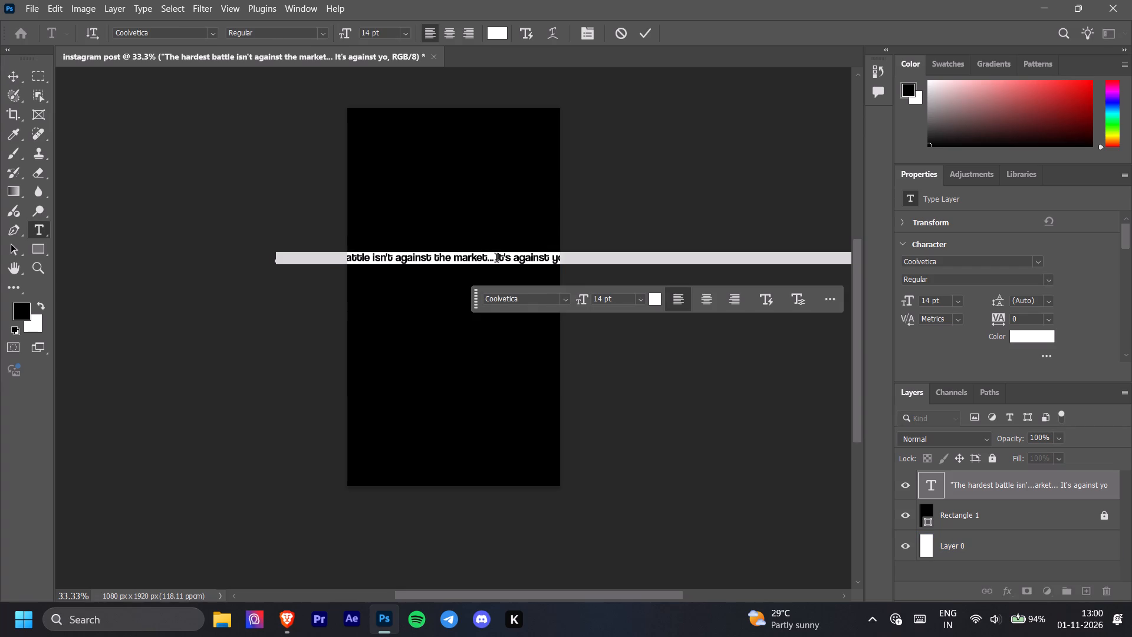
pyautogui.click(496, 260)
pyautogui.press('BackSpace')
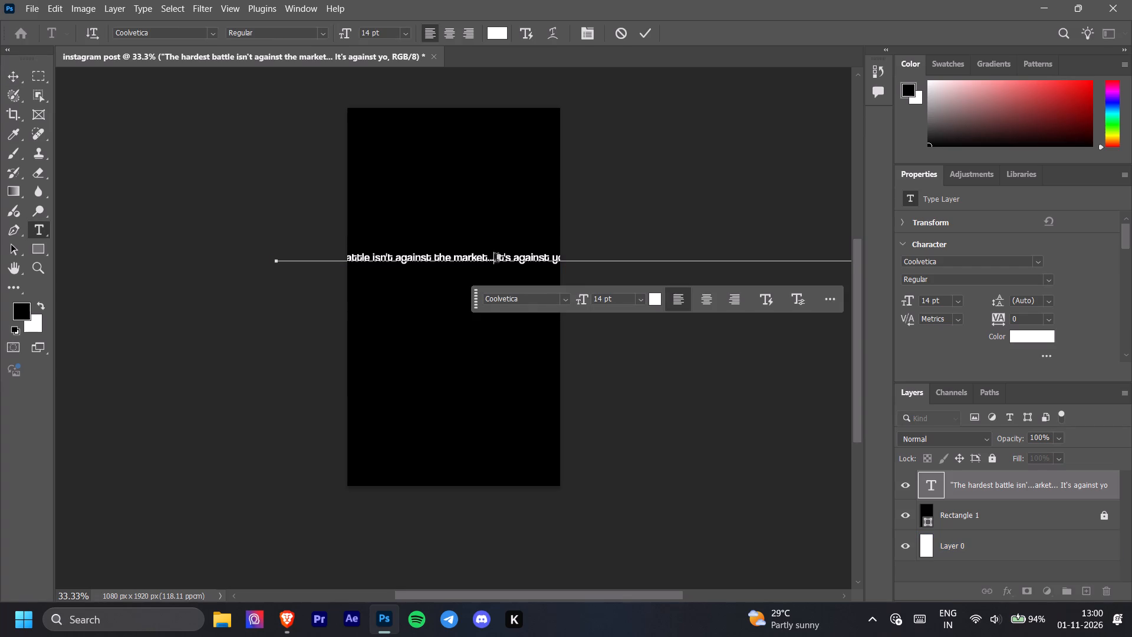
pyautogui.press('Return')
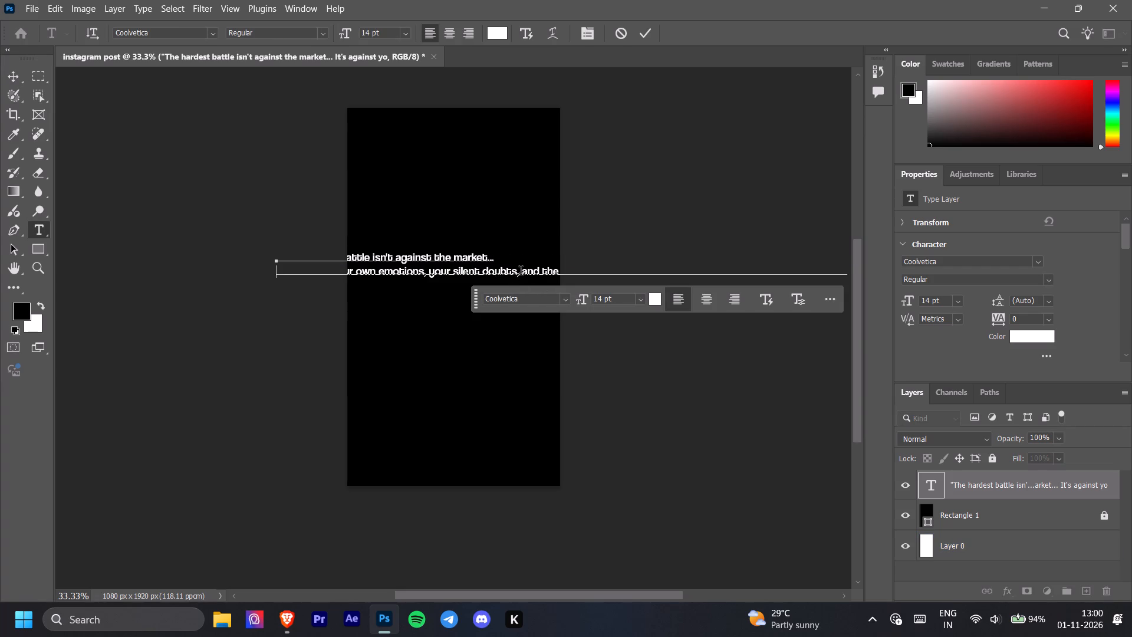
pyautogui.click(522, 272)
pyautogui.press('BackSpace')
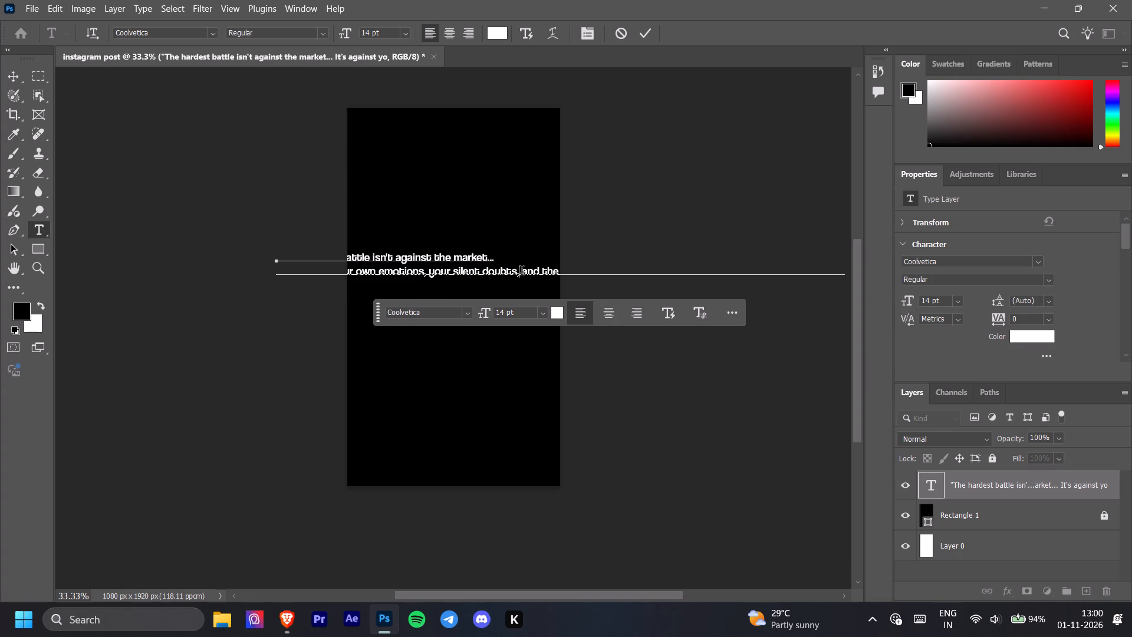
pyautogui.press('Return')
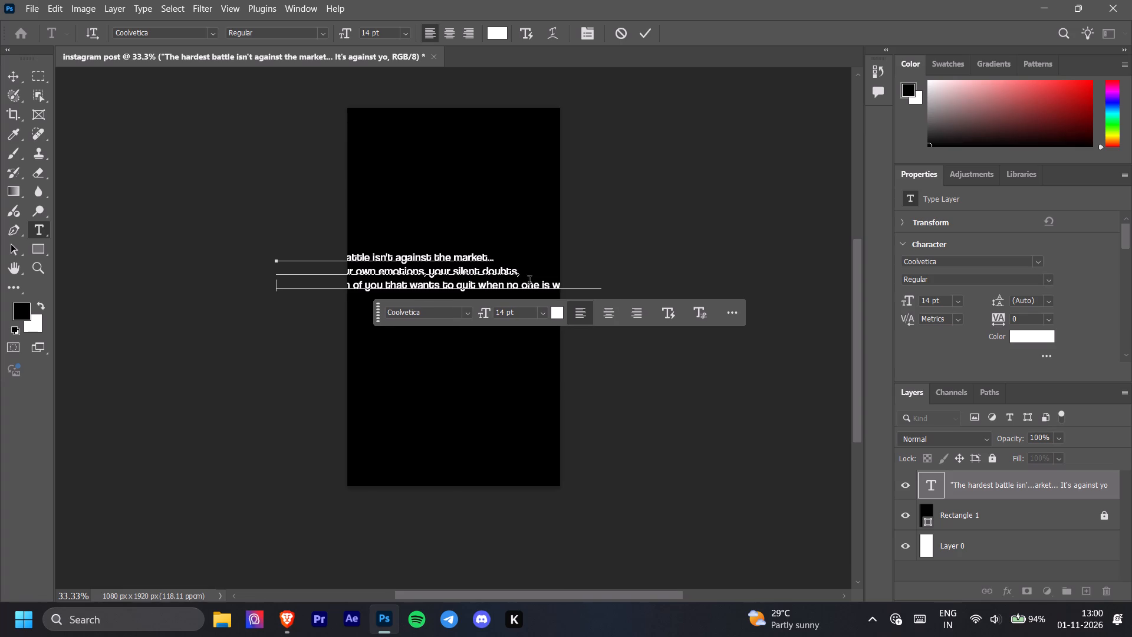
pyautogui.click(478, 288)
pyautogui.press('Return')
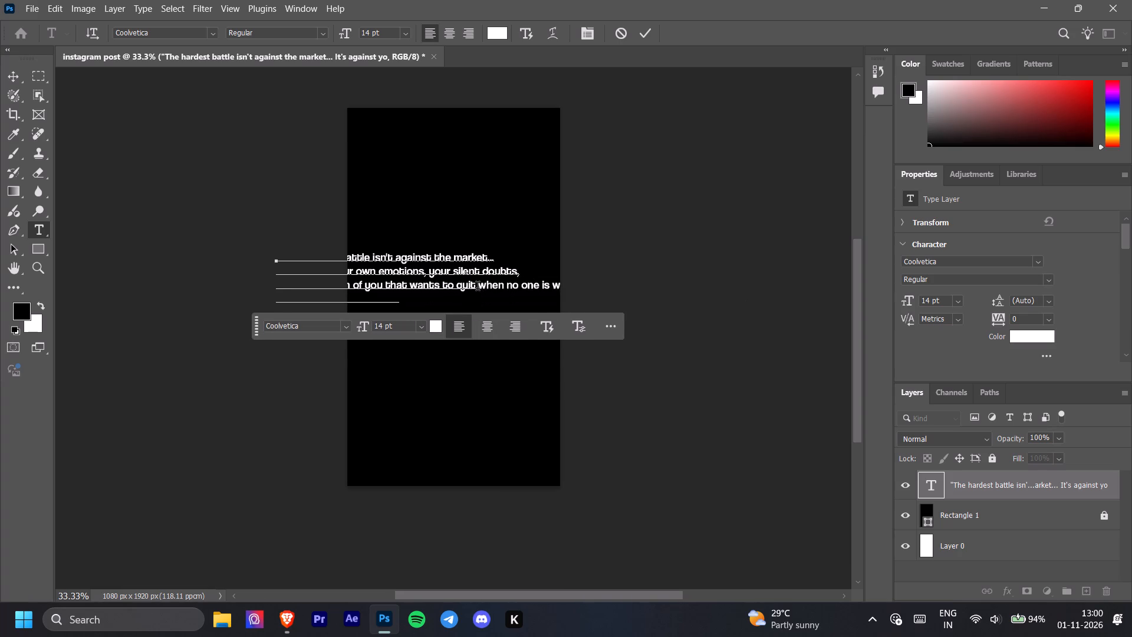
pyautogui.click(639, 29)
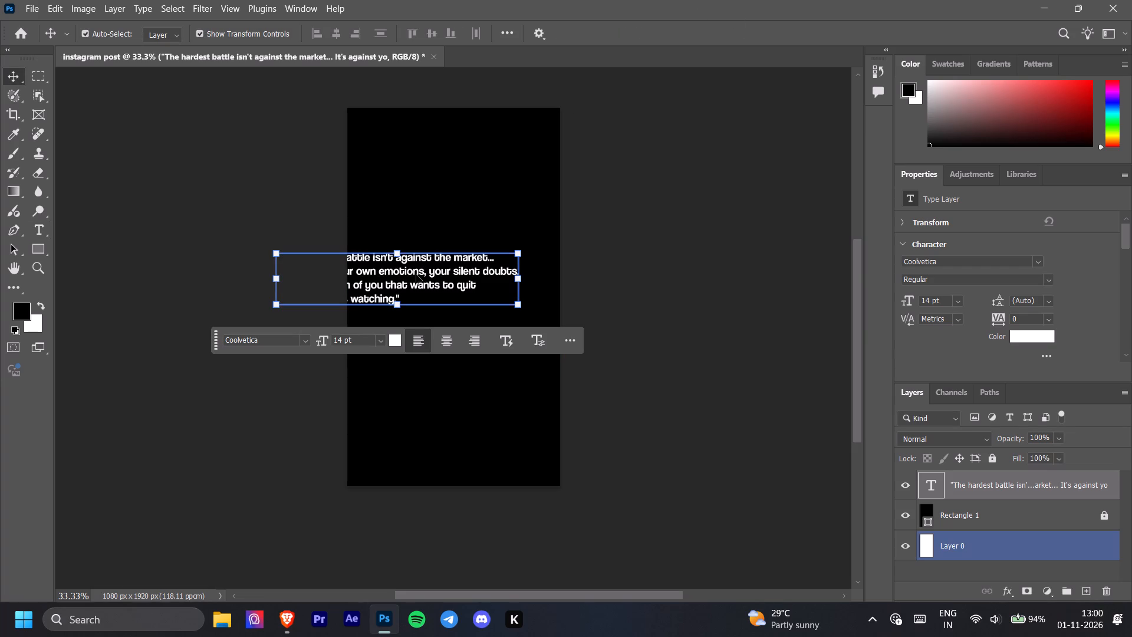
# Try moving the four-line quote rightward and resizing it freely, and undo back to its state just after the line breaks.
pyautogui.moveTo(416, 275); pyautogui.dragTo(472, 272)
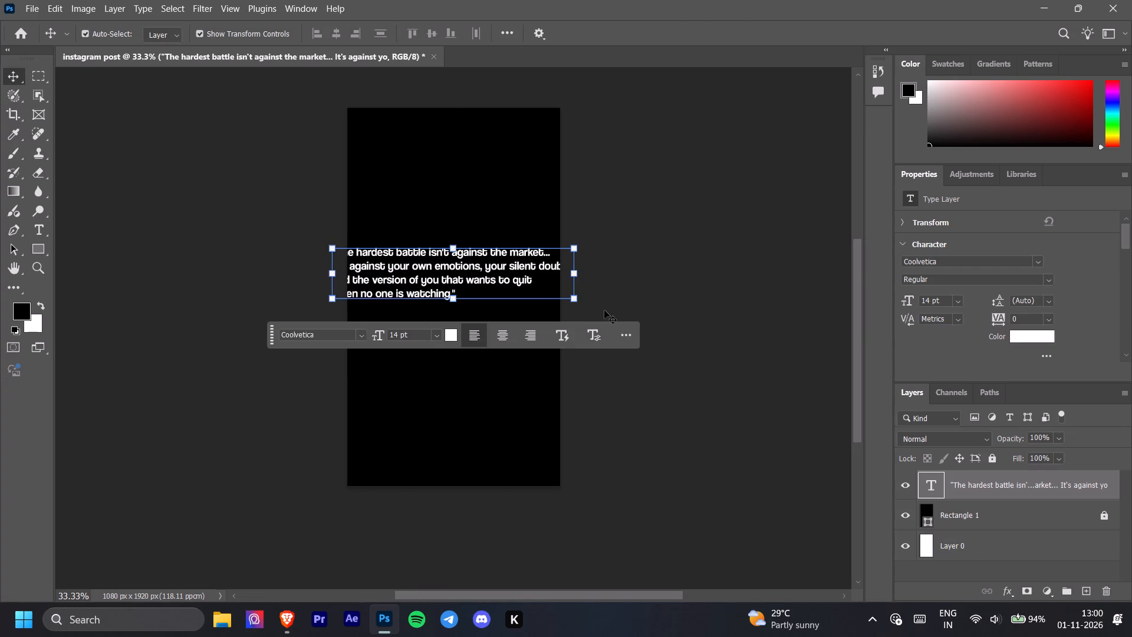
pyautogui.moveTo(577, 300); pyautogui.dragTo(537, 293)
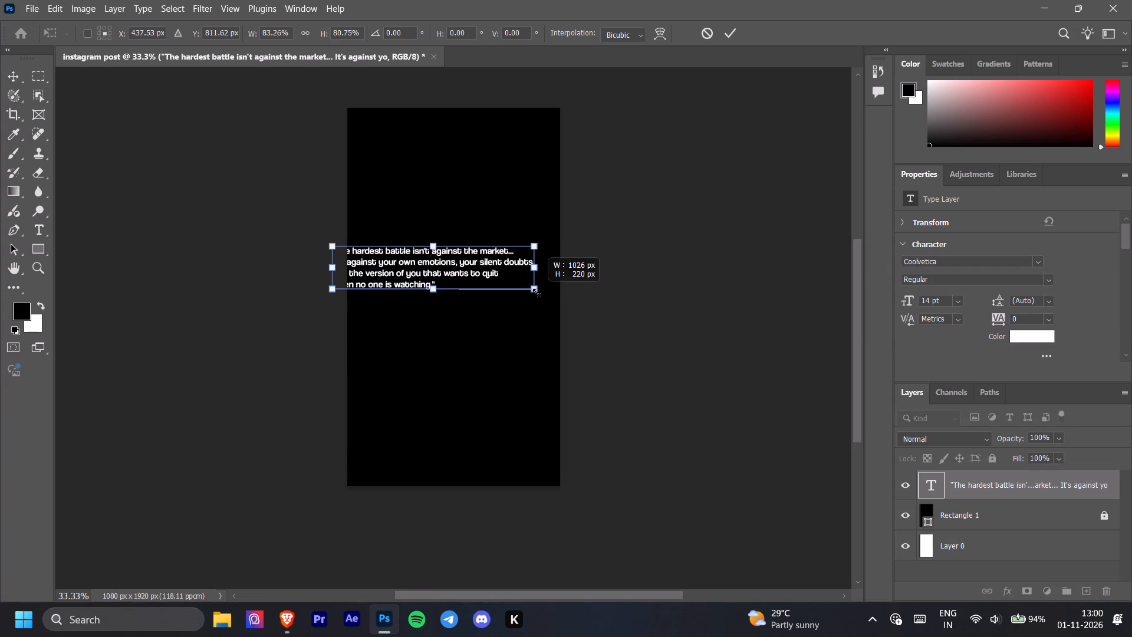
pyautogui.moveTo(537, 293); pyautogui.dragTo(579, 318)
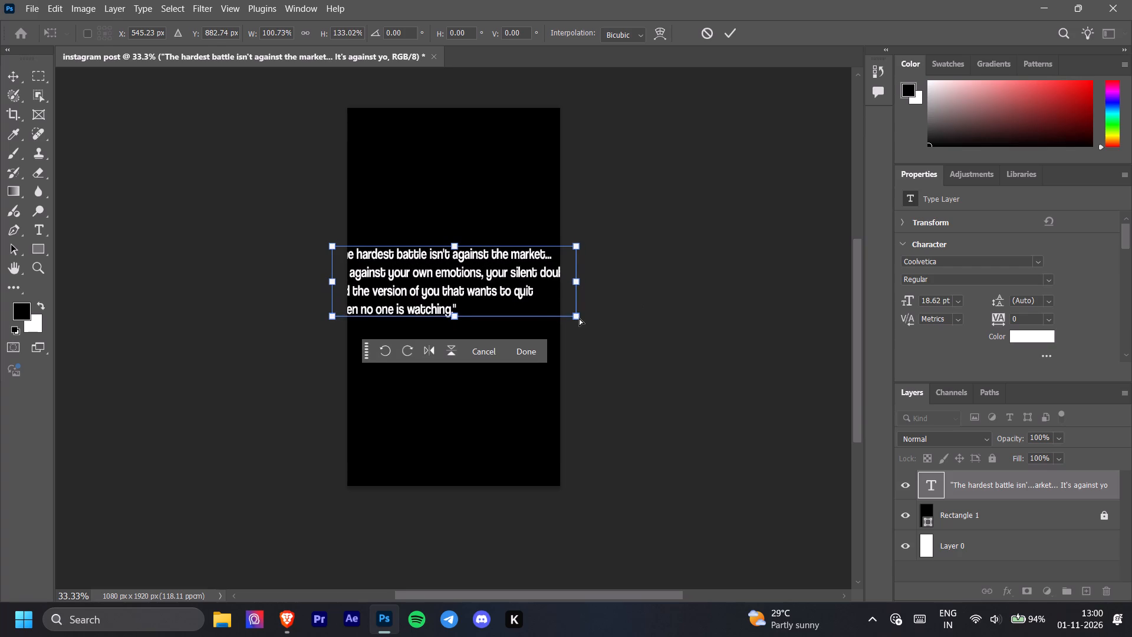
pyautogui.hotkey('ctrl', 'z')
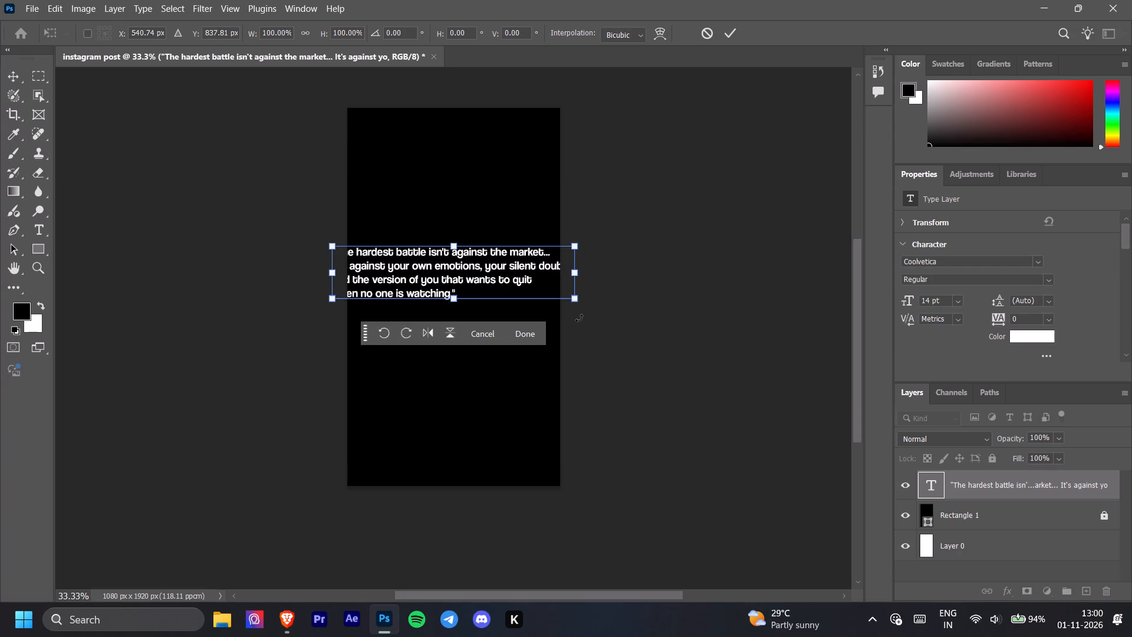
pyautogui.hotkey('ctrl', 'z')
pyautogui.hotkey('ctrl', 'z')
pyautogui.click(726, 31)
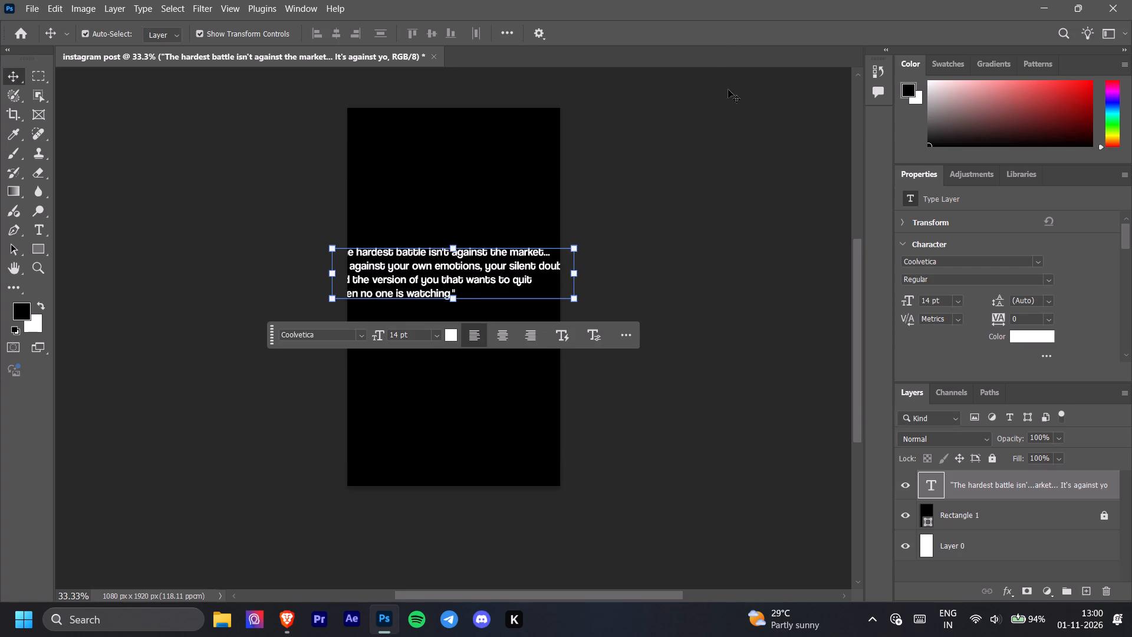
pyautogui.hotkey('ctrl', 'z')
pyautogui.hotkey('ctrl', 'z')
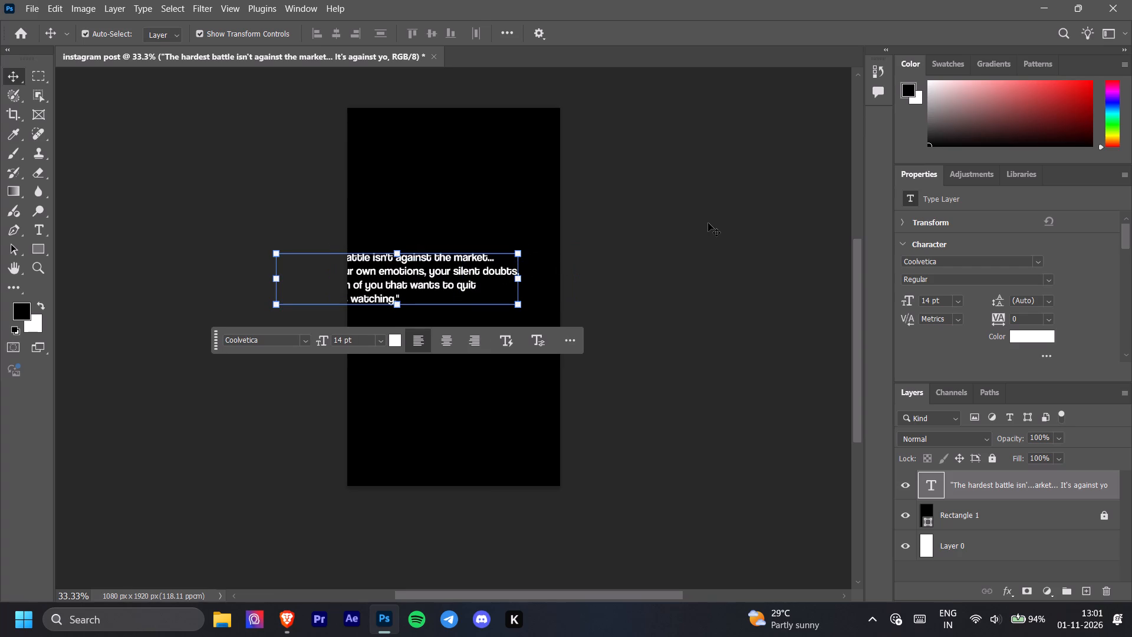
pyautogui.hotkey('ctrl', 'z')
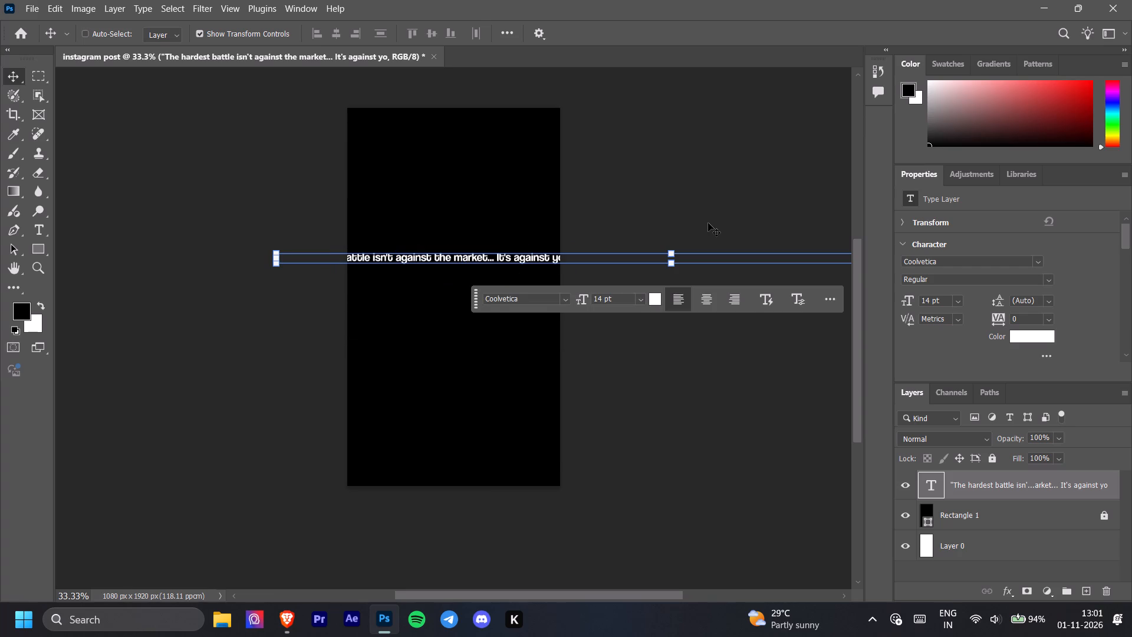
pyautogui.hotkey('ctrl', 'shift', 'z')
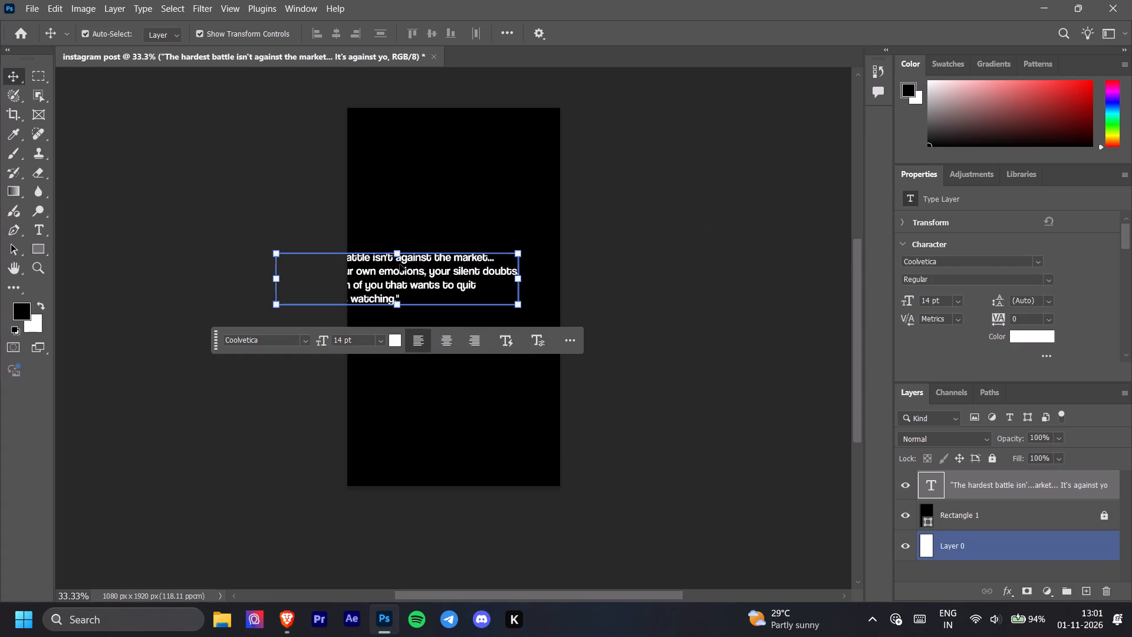
# Scale the quote proportionally to about 87% and position it near mid-height so all four lines fit the canvas width.
pyautogui.click(378, 272)
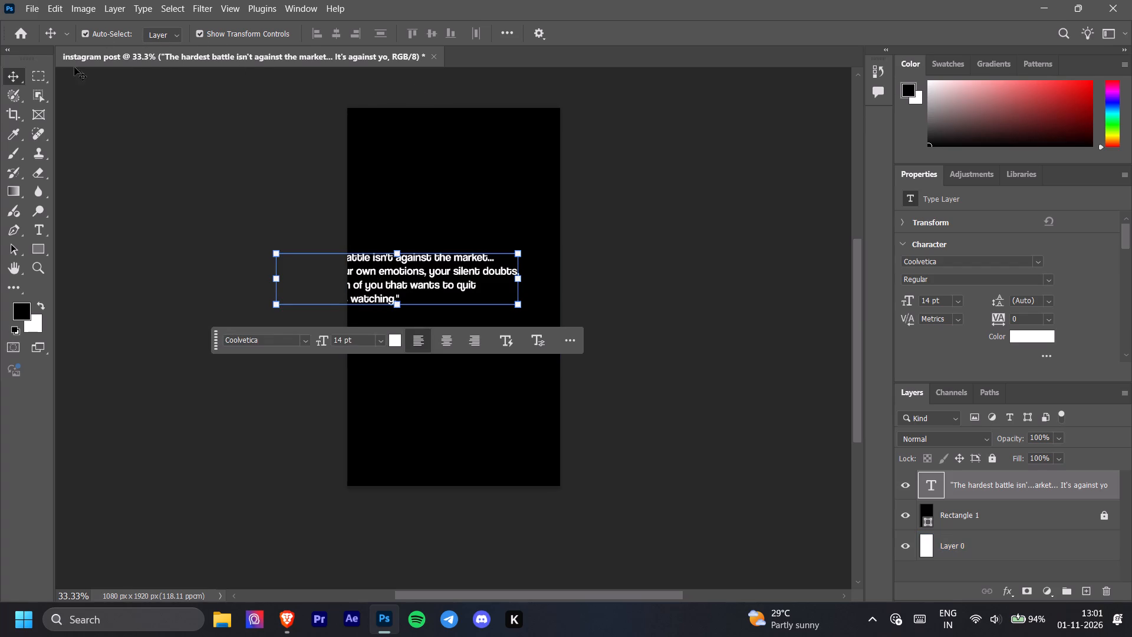
pyautogui.moveTo(384, 283); pyautogui.dragTo(407, 283)
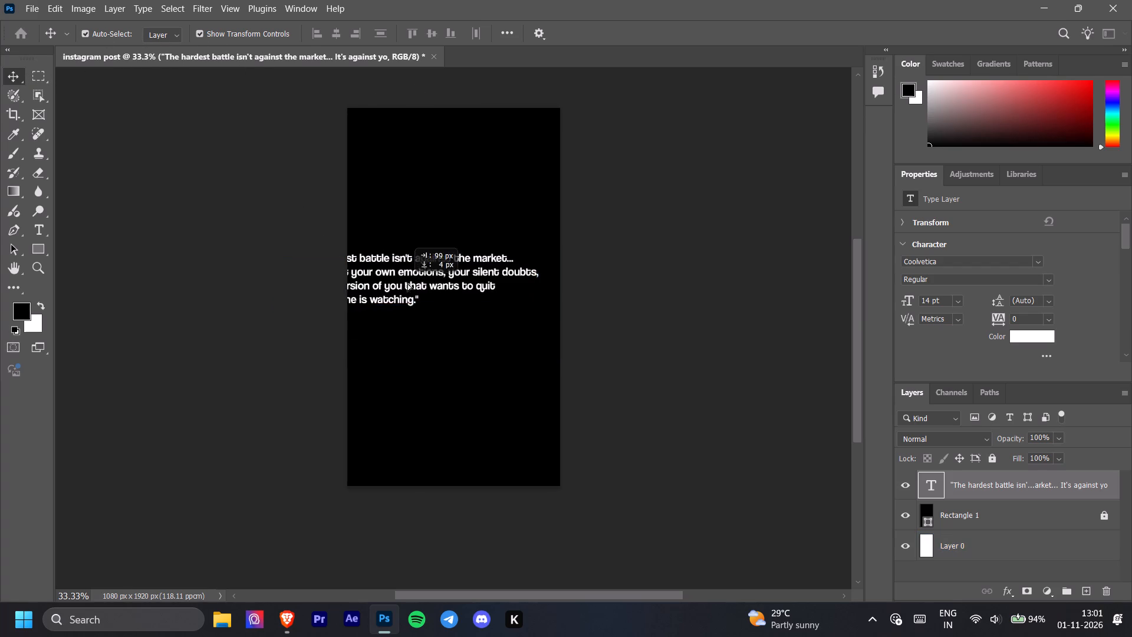
pyautogui.moveTo(407, 283); pyautogui.dragTo(433, 283)
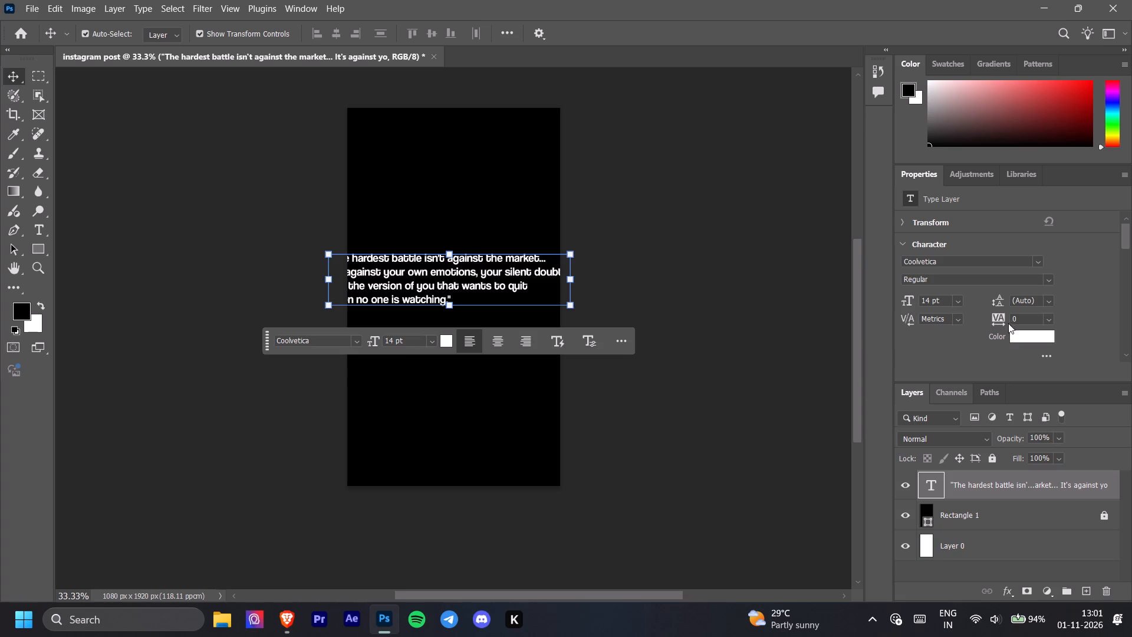
pyautogui.scroll(-1, 1003, 316)
pyautogui.click(568, 306)
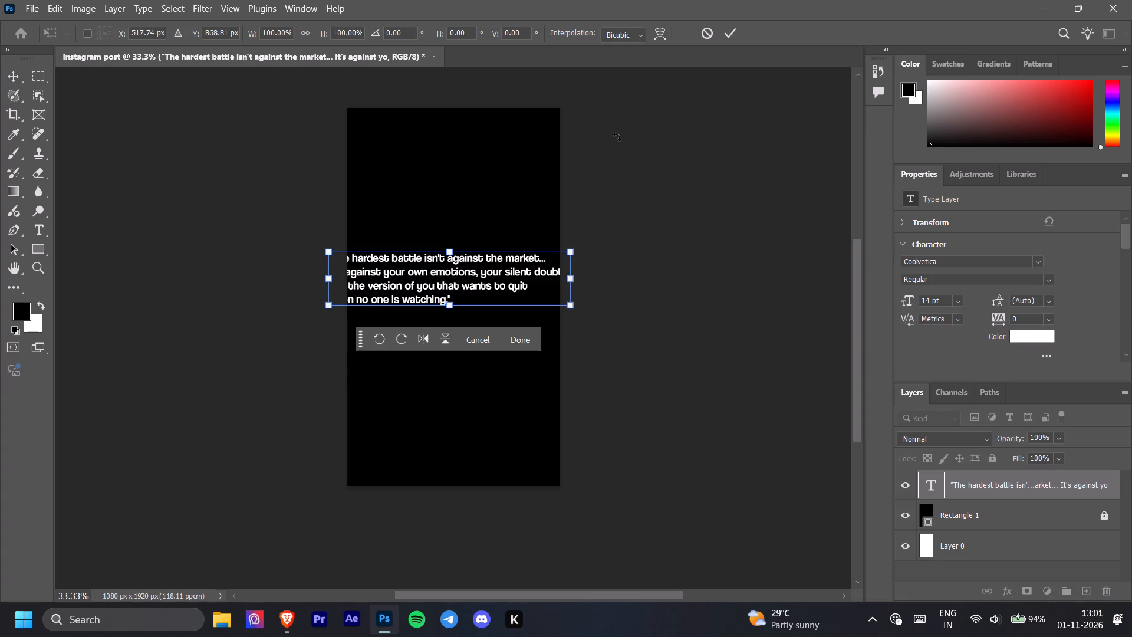
pyautogui.click(305, 31)
pyautogui.moveTo(573, 306); pyautogui.dragTo(544, 291)
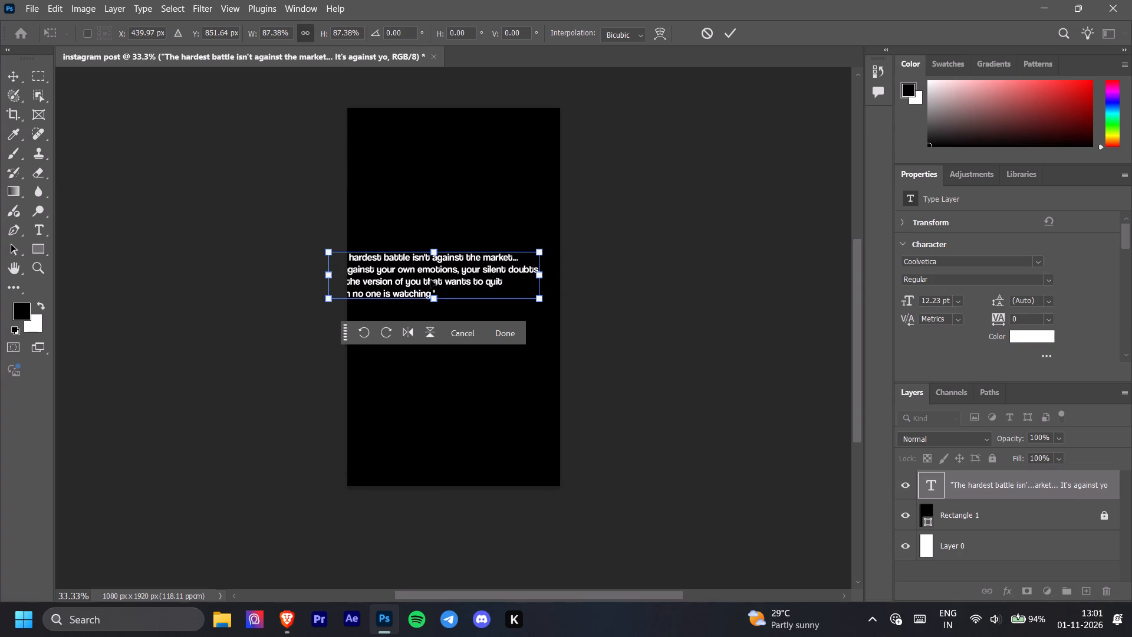
pyautogui.moveTo(430, 280); pyautogui.dragTo(453, 291)
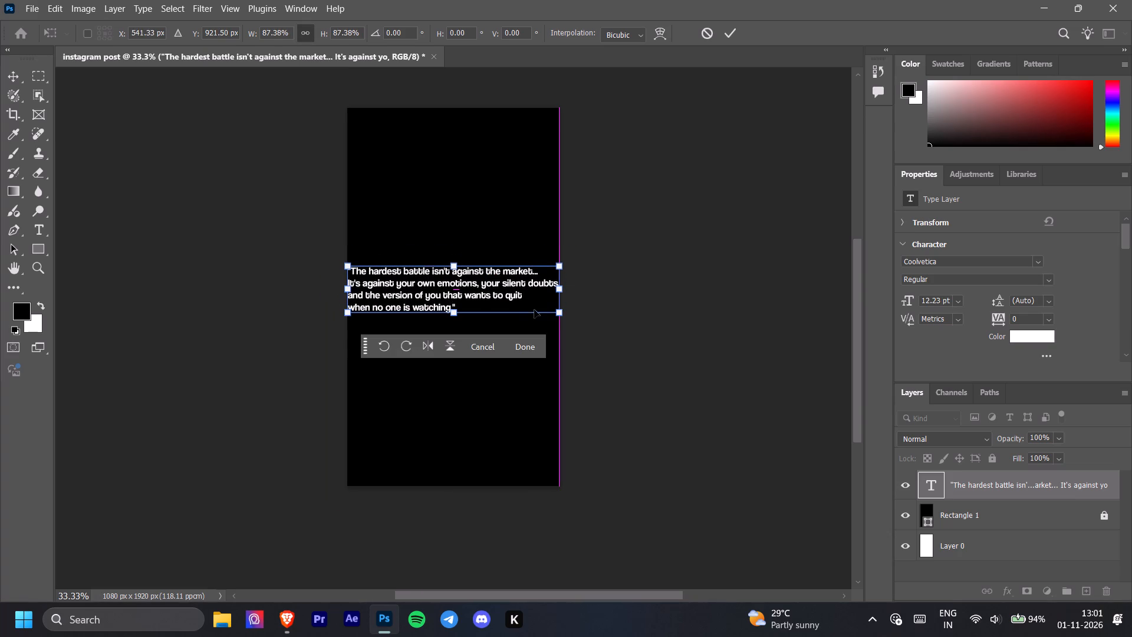
pyautogui.click(563, 316)
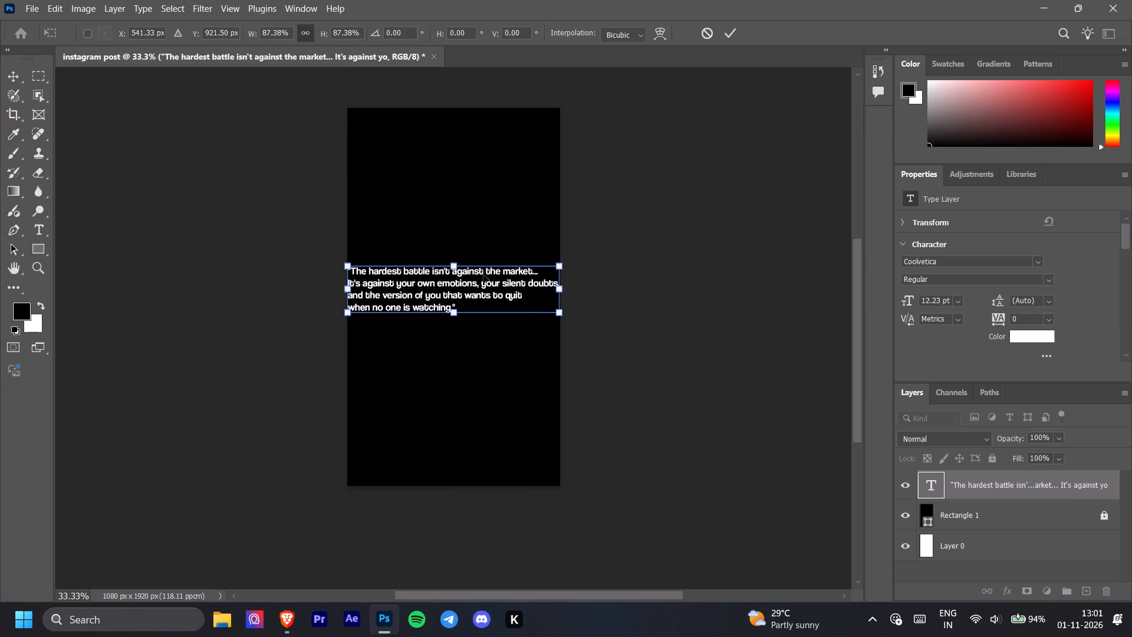
pyautogui.doubleClick(452, 274)
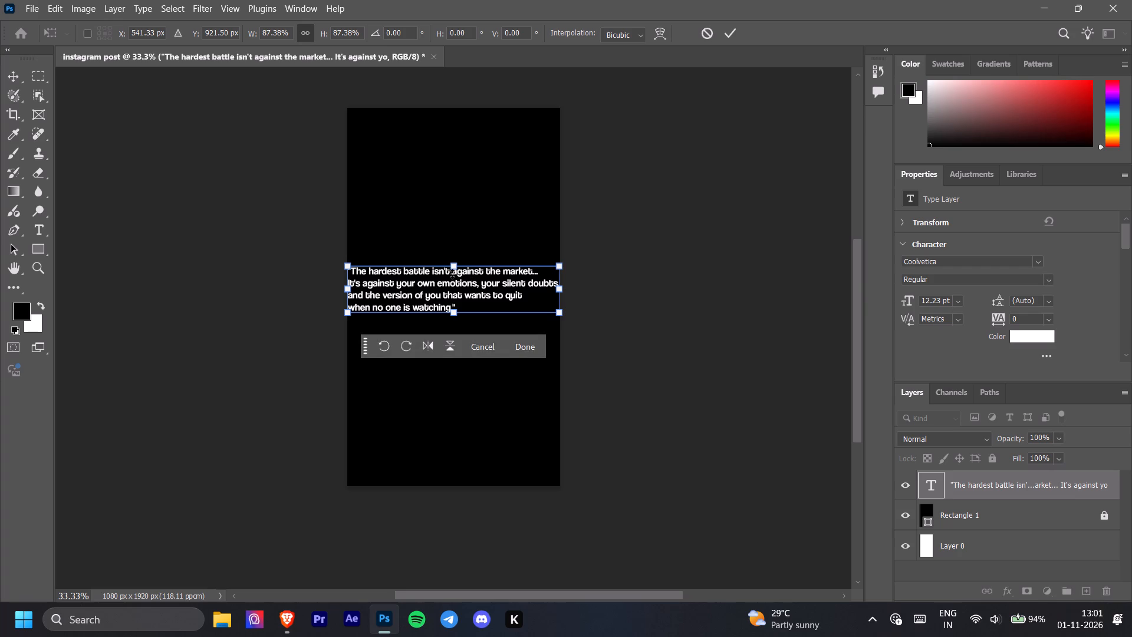
pyautogui.doubleClick(452, 274)
pyautogui.doubleClick(460, 284)
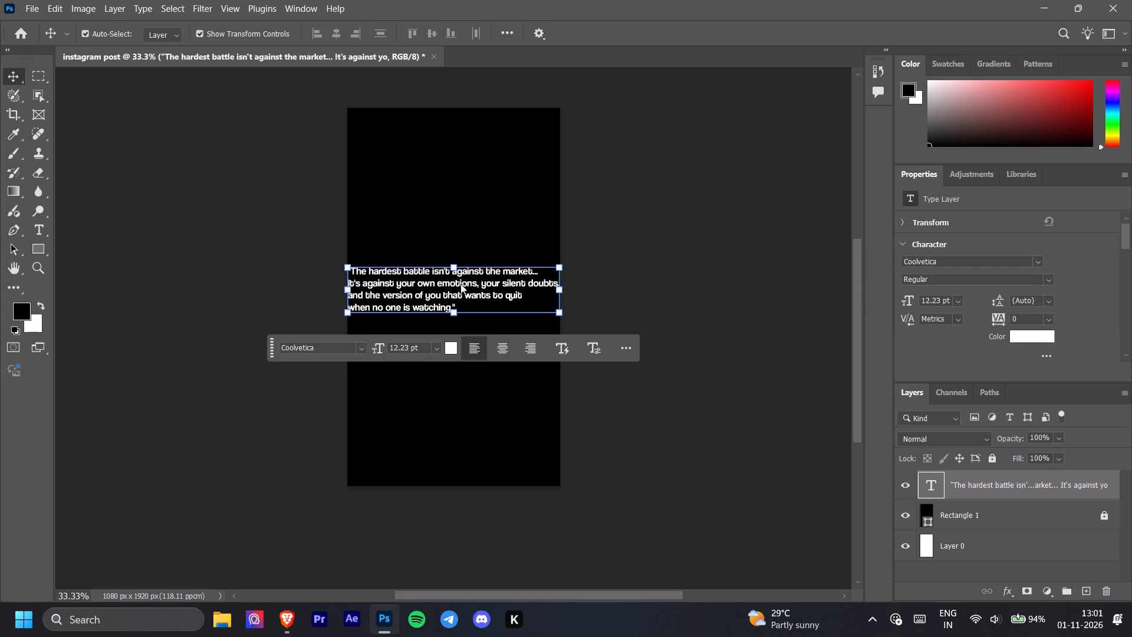
# Reopen the quote text for editing and break its first line between "isn't" and "against the market".
pyautogui.click(453, 274)
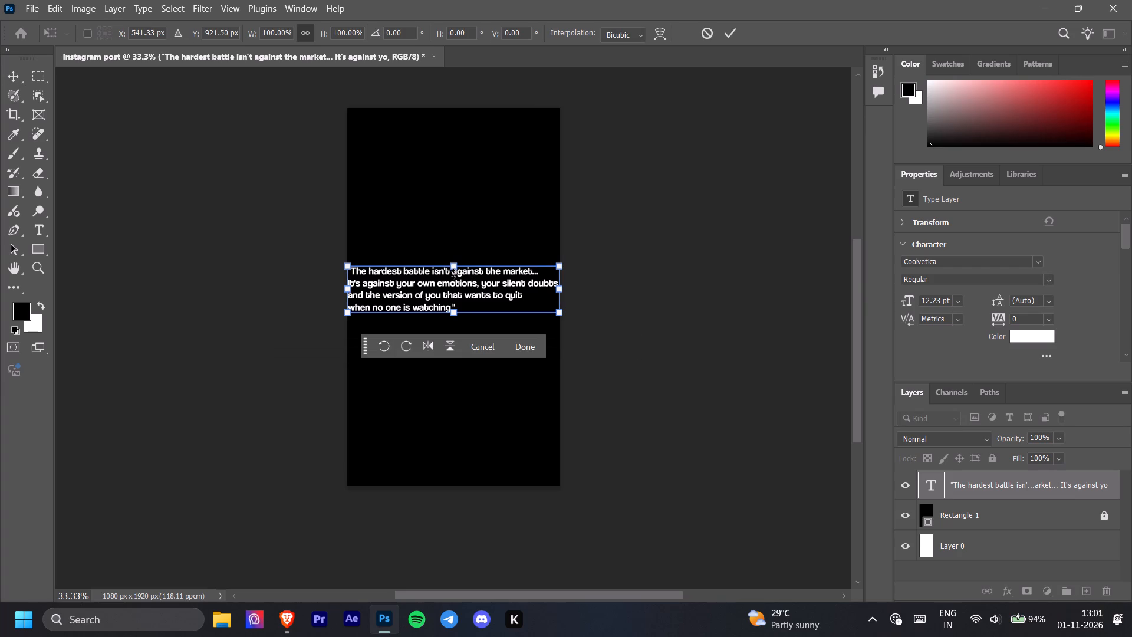
pyautogui.doubleClick(465, 284)
pyautogui.doubleClick(465, 284)
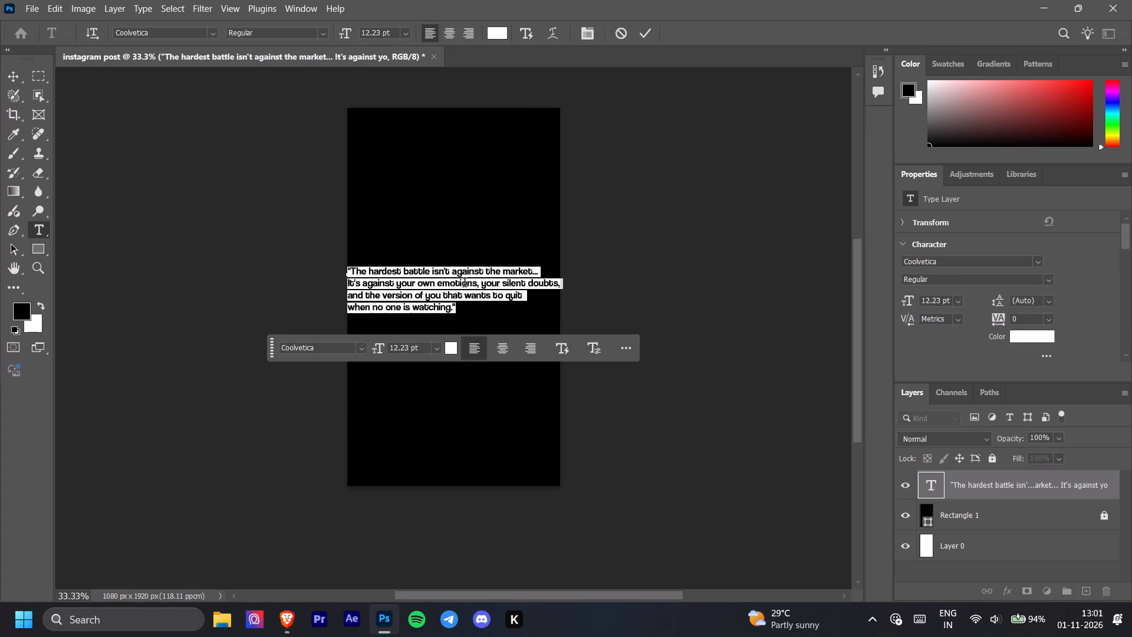
pyautogui.click(452, 273)
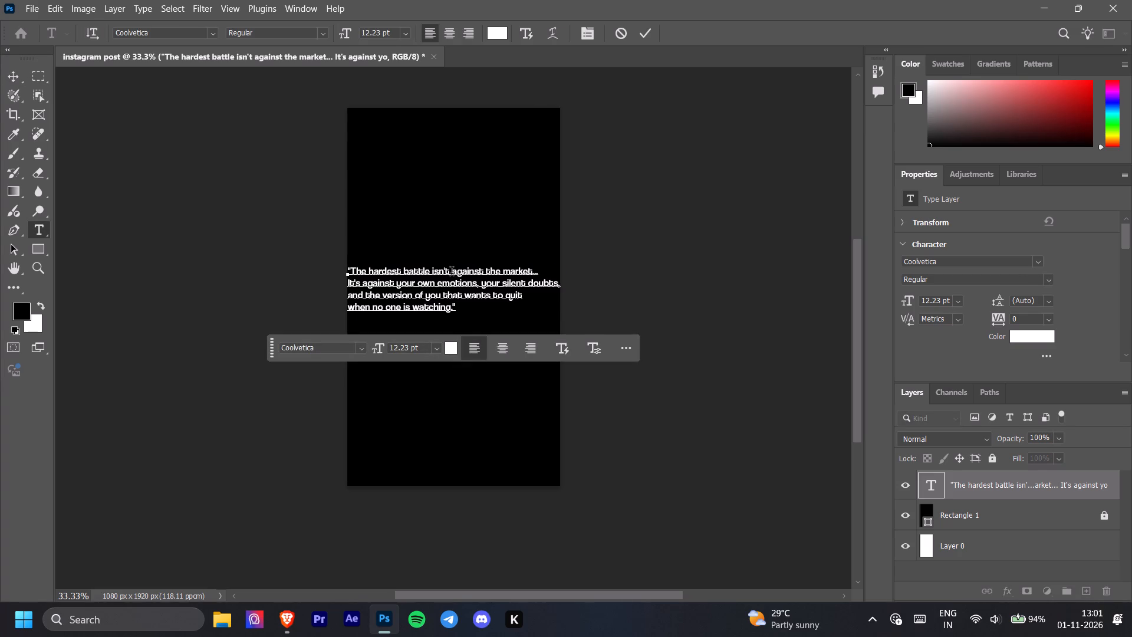
pyautogui.press('Return')
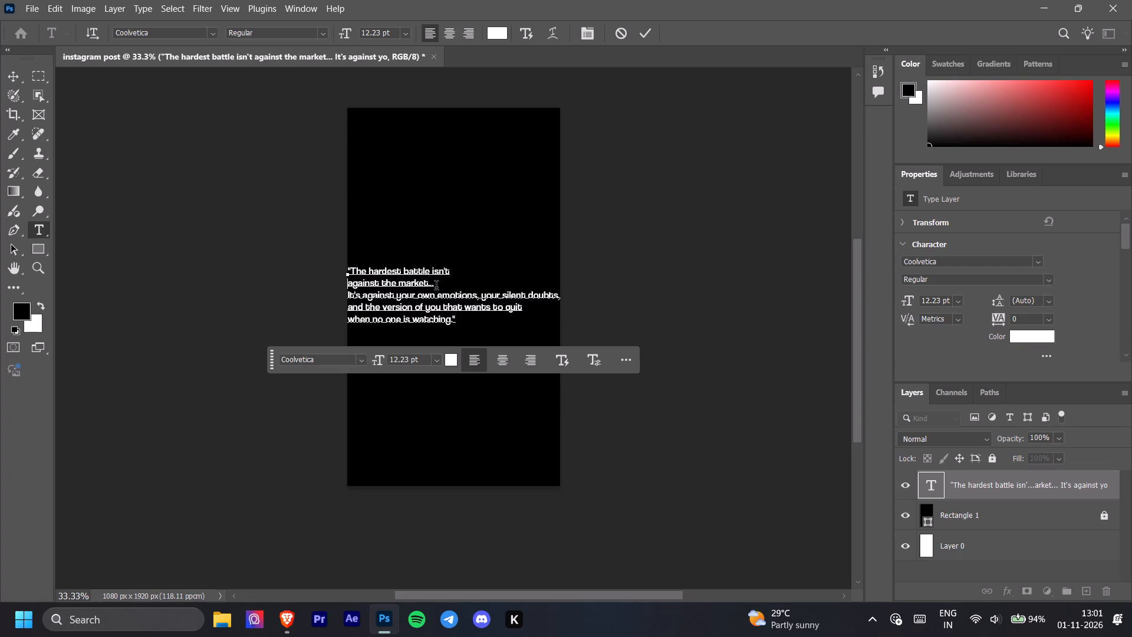
# Insert a blank line after "market...", break the quote after "emotions," and "version of you", remove the leading space before "your silent doubts", and commit.
pyautogui.click(436, 287)
pyautogui.press('Return')
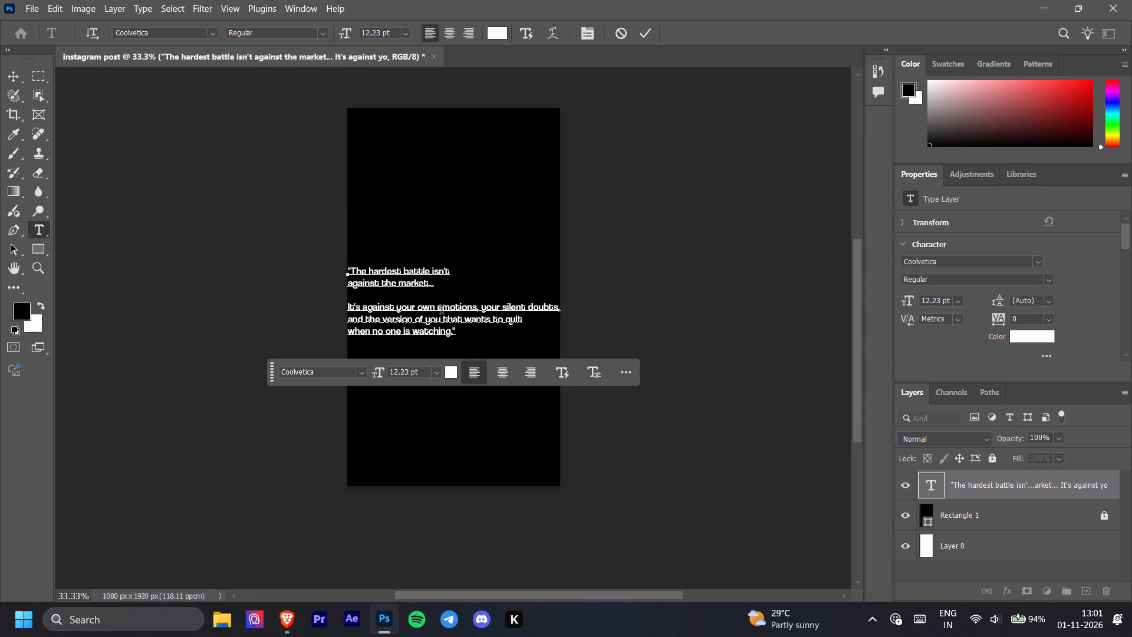
pyautogui.click(479, 310)
pyautogui.press('Return')
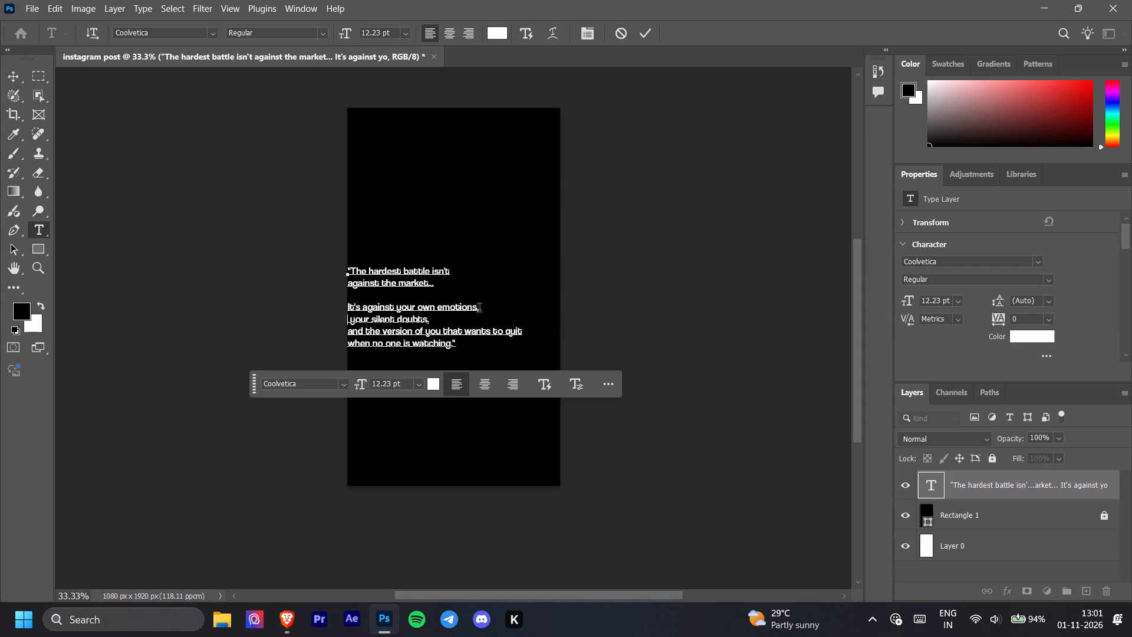
pyautogui.click(350, 319)
pyautogui.press('BackSpace')
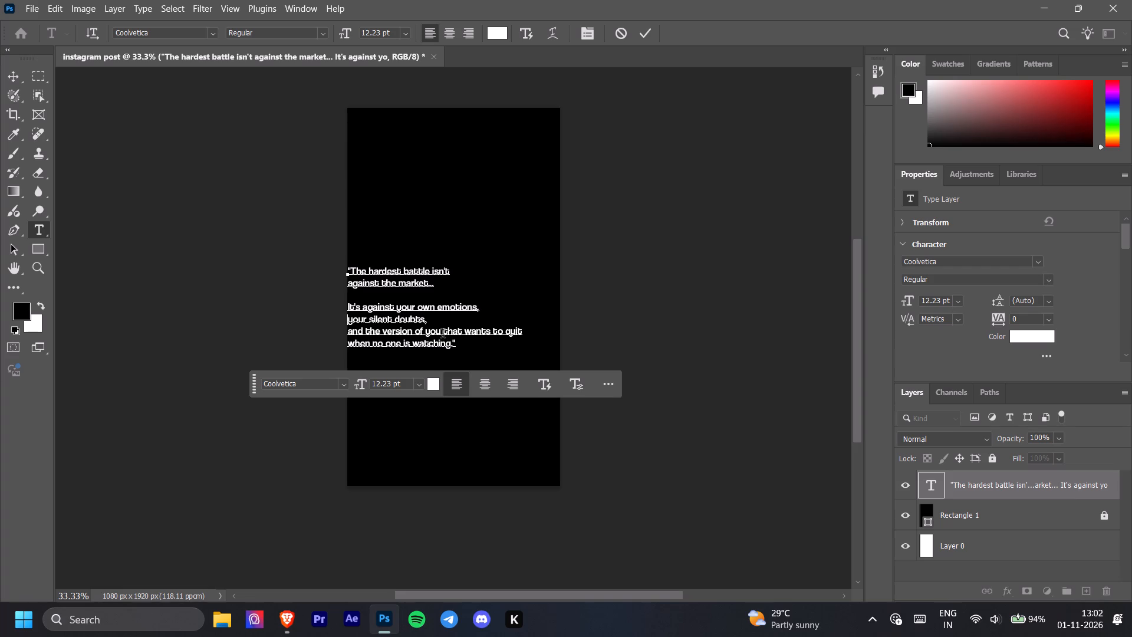
pyautogui.click(443, 335)
pyautogui.press('Return')
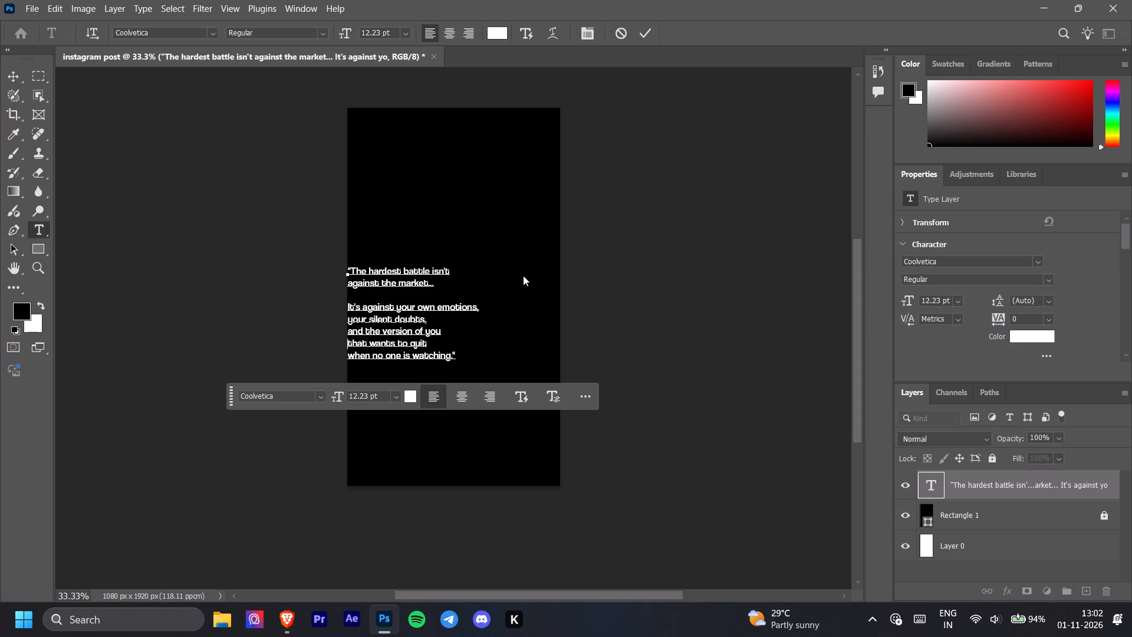
pyautogui.click(643, 34)
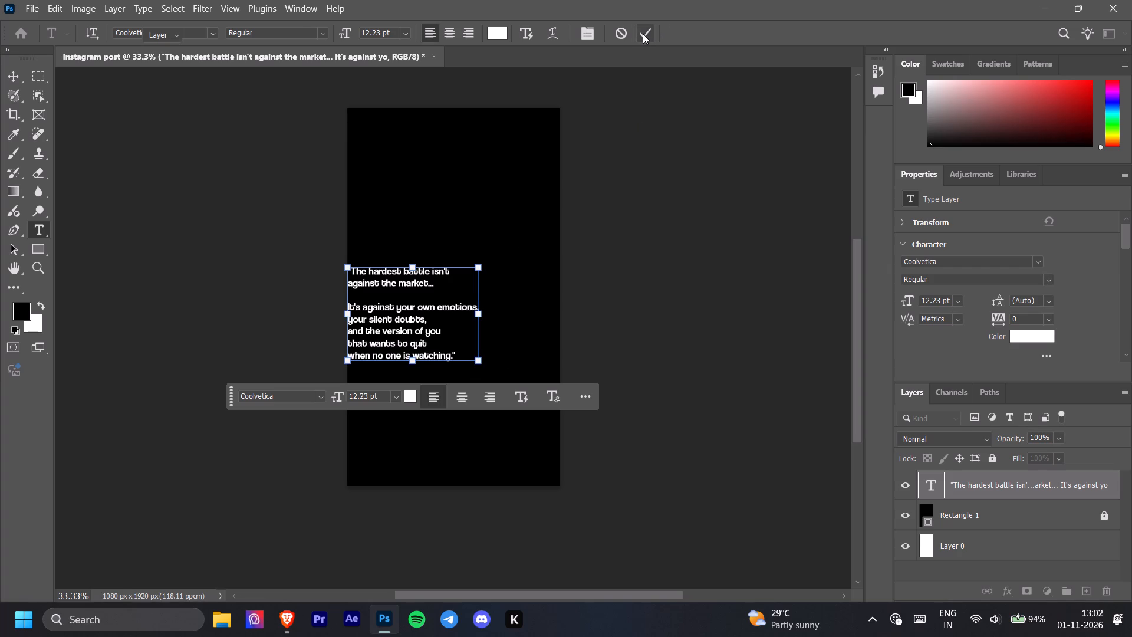
# Move the quote block to the horizontal centre of the canvas, slightly above mid-height.
pyautogui.moveTo(413, 313); pyautogui.dragTo(433, 303)
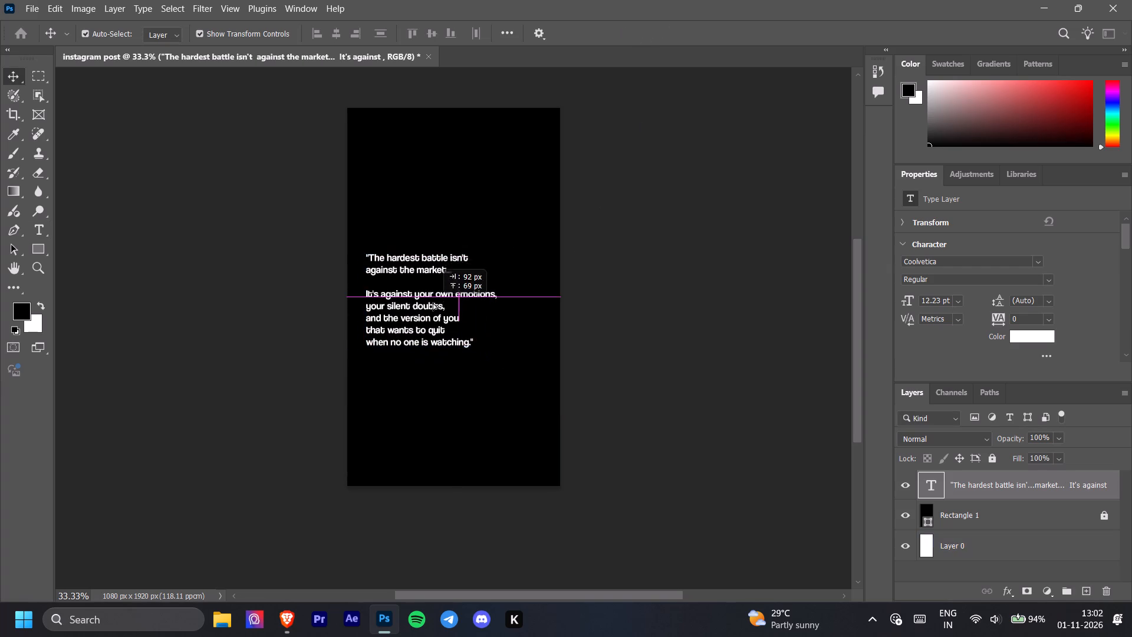
pyautogui.moveTo(433, 303); pyautogui.dragTo(426, 272)
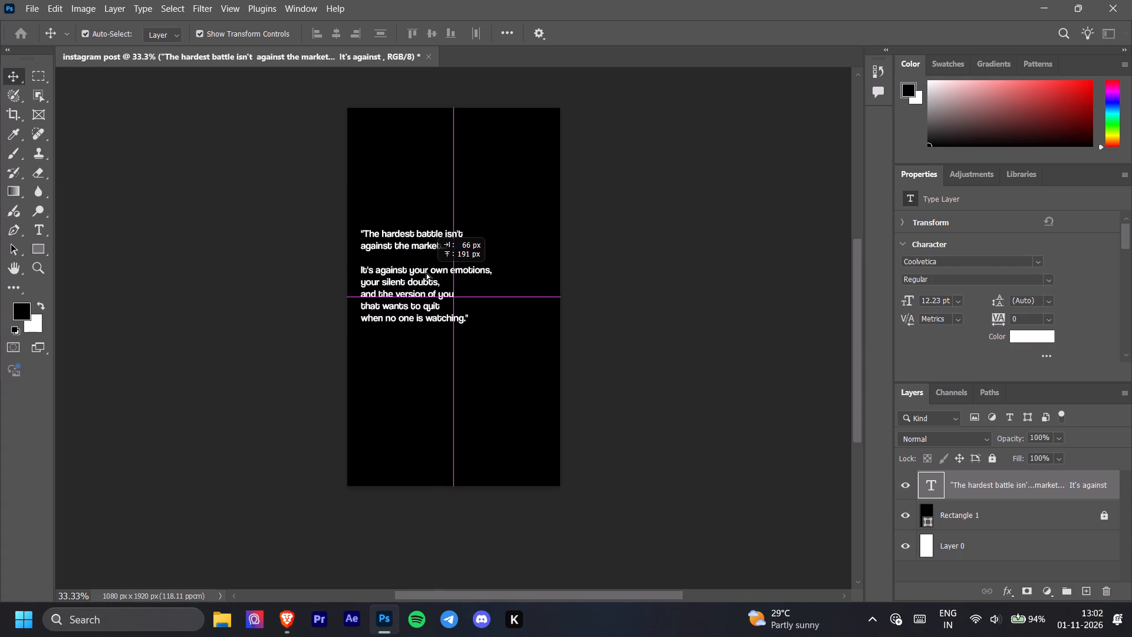
pyautogui.moveTo(426, 272); pyautogui.dragTo(452, 272)
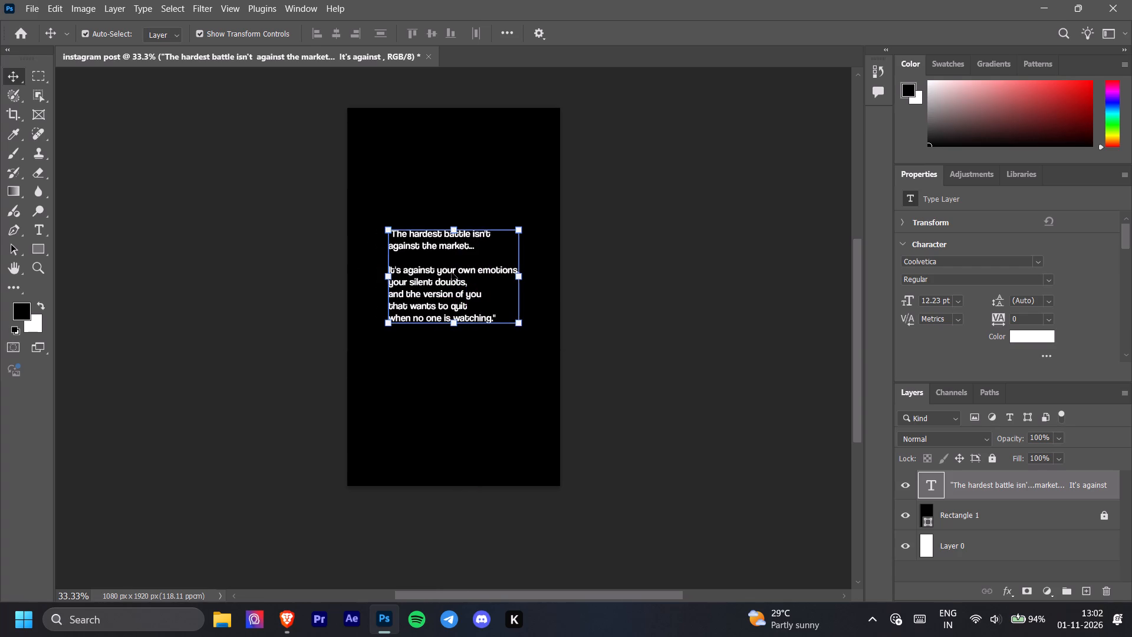
# Set the quote's paragraph alignment to centred.
pyautogui.click(452, 272)
pyautogui.click(500, 353)
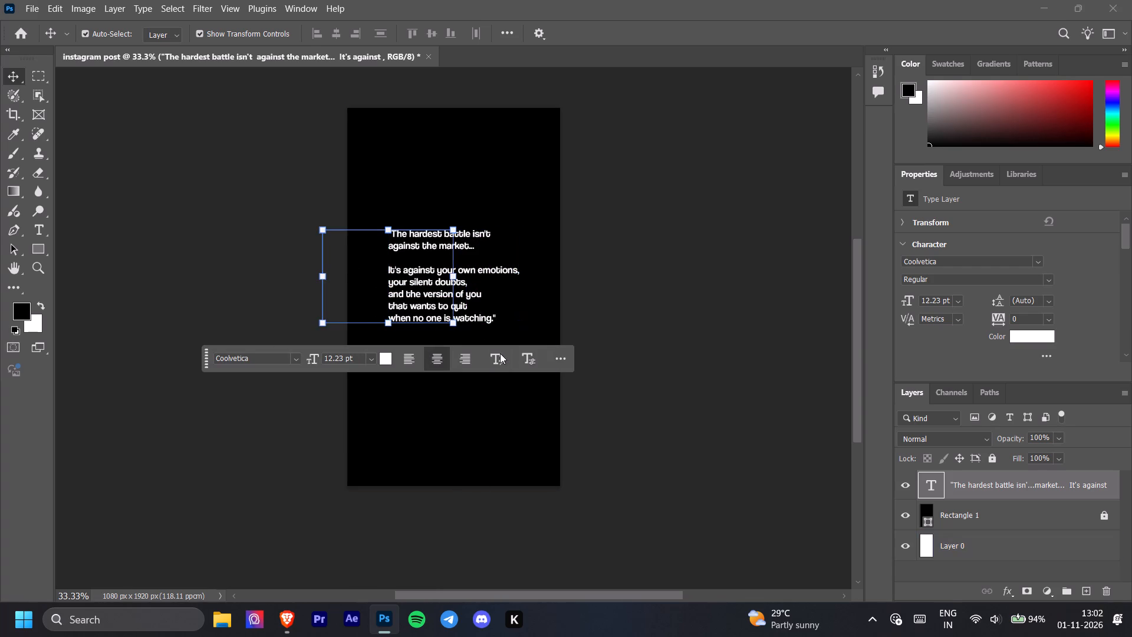
# Move the centre-aligned quote back towards the canvas middle, slightly above mid-height, and deselect it.
pyautogui.moveTo(387, 284); pyautogui.dragTo(444, 291)
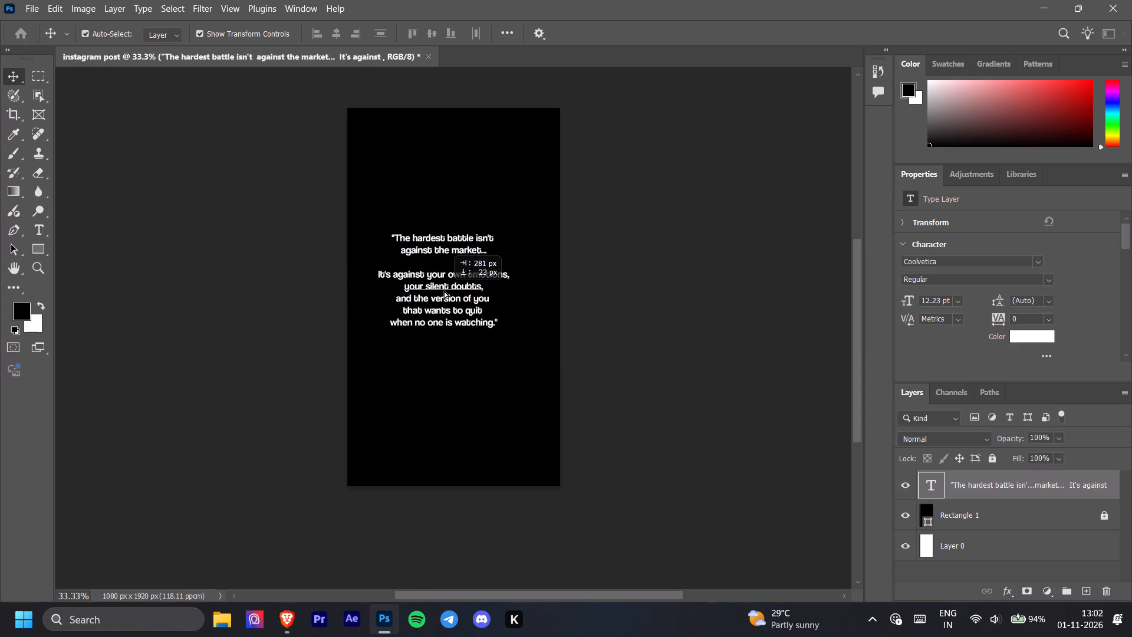
pyautogui.moveTo(444, 291); pyautogui.dragTo(452, 291)
pyautogui.click(639, 348)
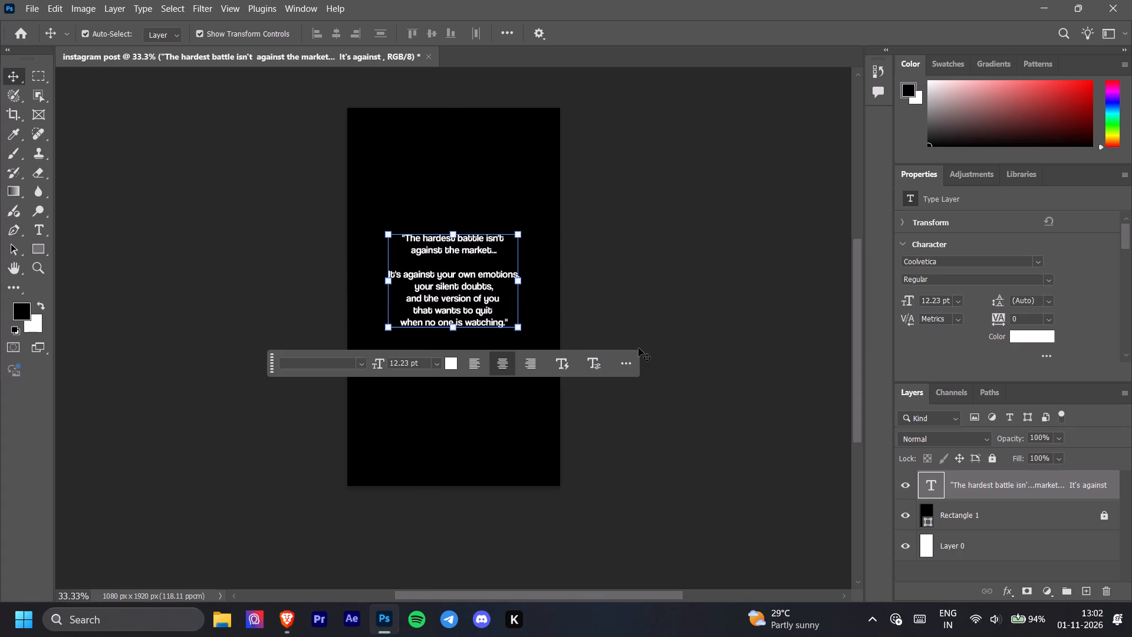
pyautogui.moveTo(461, 291); pyautogui.dragTo(465, 300)
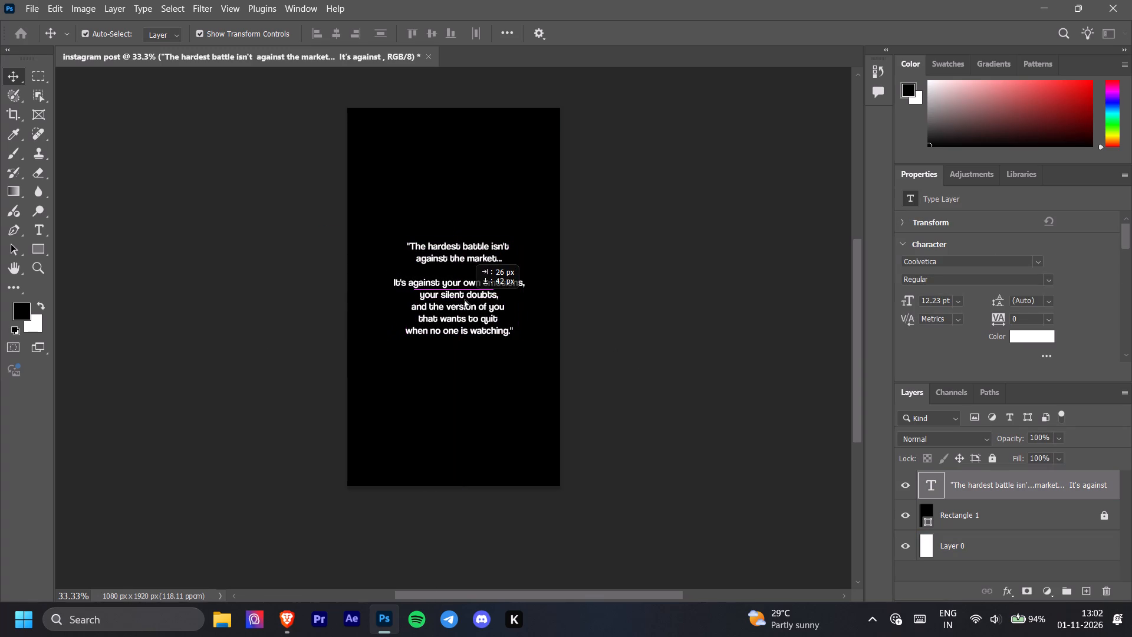
pyautogui.moveTo(465, 300); pyautogui.dragTo(466, 299)
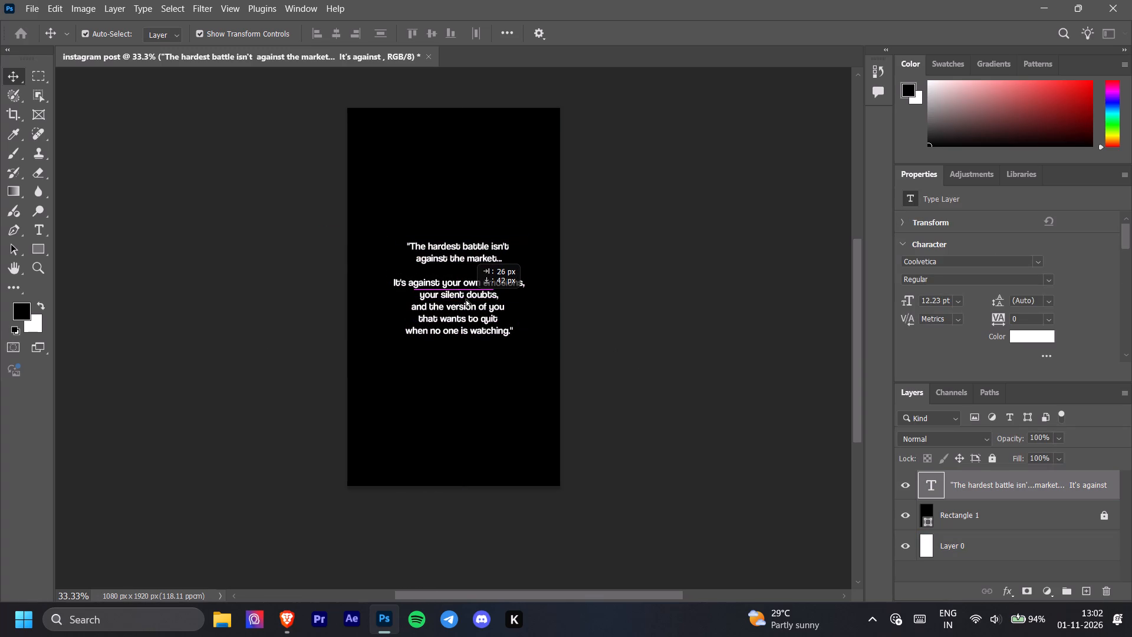
pyautogui.moveTo(466, 299); pyautogui.dragTo(466, 298)
pyautogui.click(611, 367)
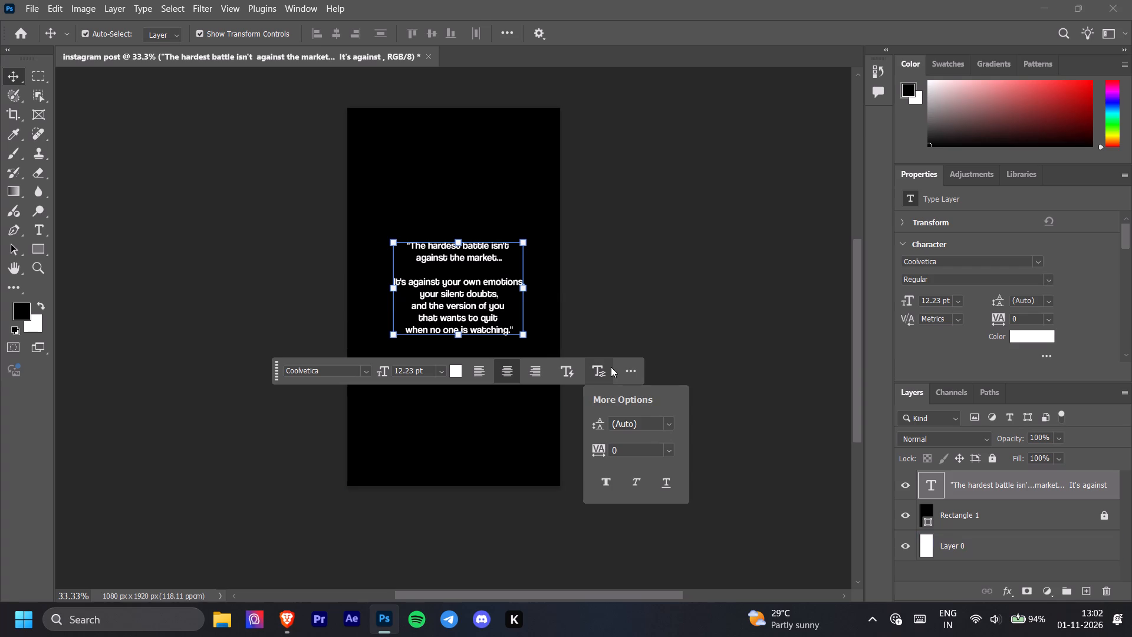
pyautogui.click(742, 372)
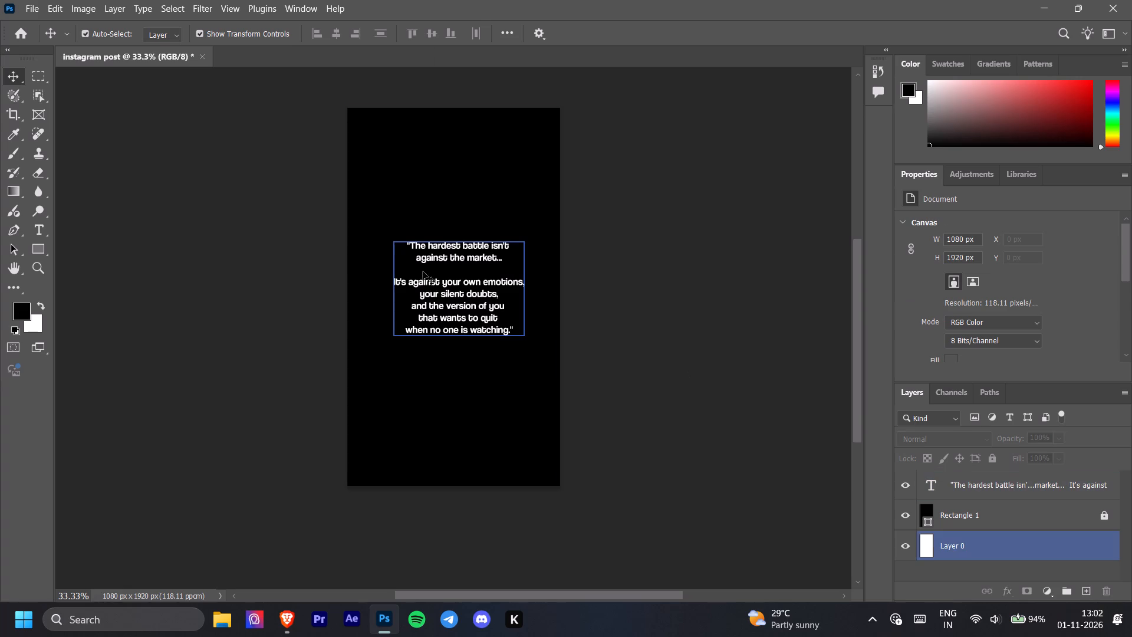
# Scale the quote proportionally to about 111.6%, centre it horizontally at X 540 px, Y about 864 px, and apply the transform.
pyautogui.click(504, 330)
pyautogui.moveTo(527, 336); pyautogui.dragTo(542, 343)
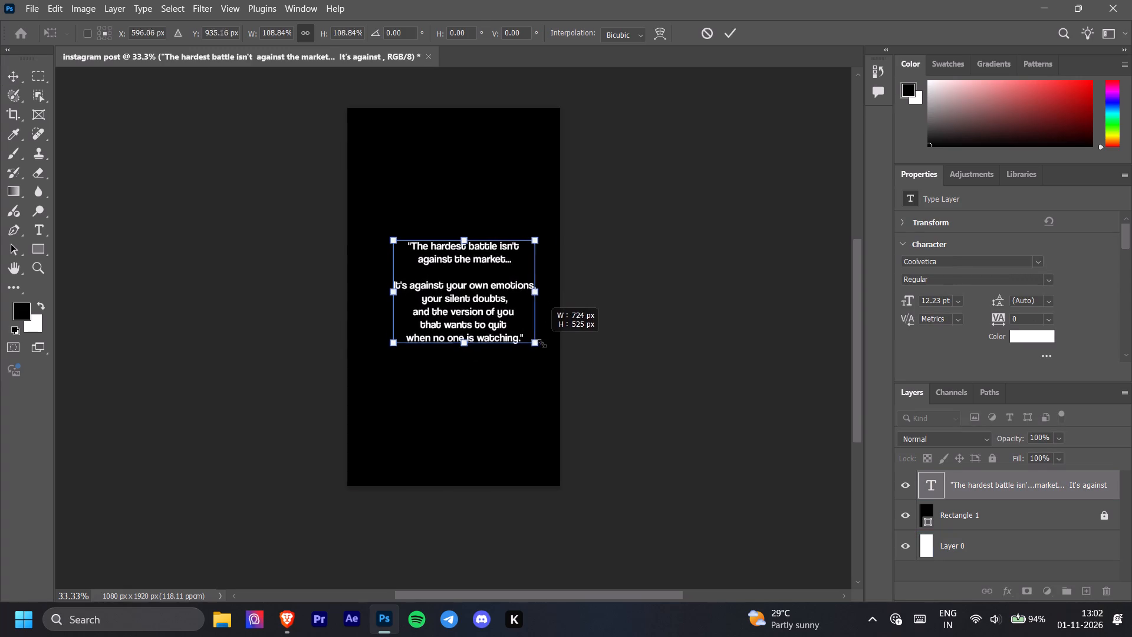
pyautogui.moveTo(542, 343); pyautogui.dragTo(543, 346)
pyautogui.moveTo(460, 321); pyautogui.dragTo(454, 307)
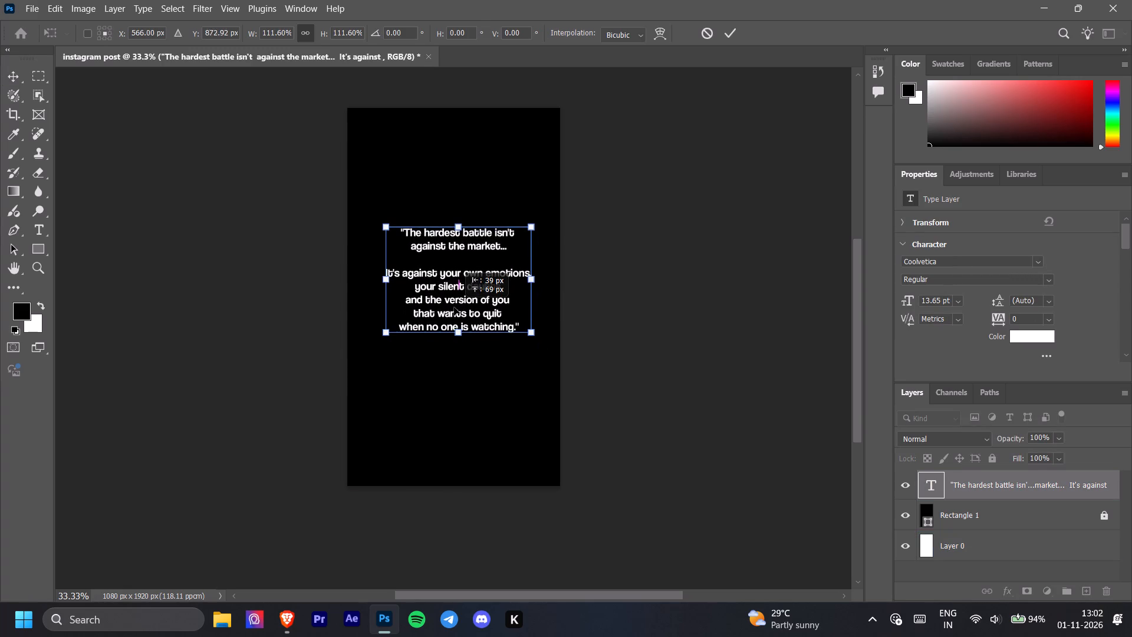
pyautogui.moveTo(454, 307); pyautogui.dragTo(445, 311)
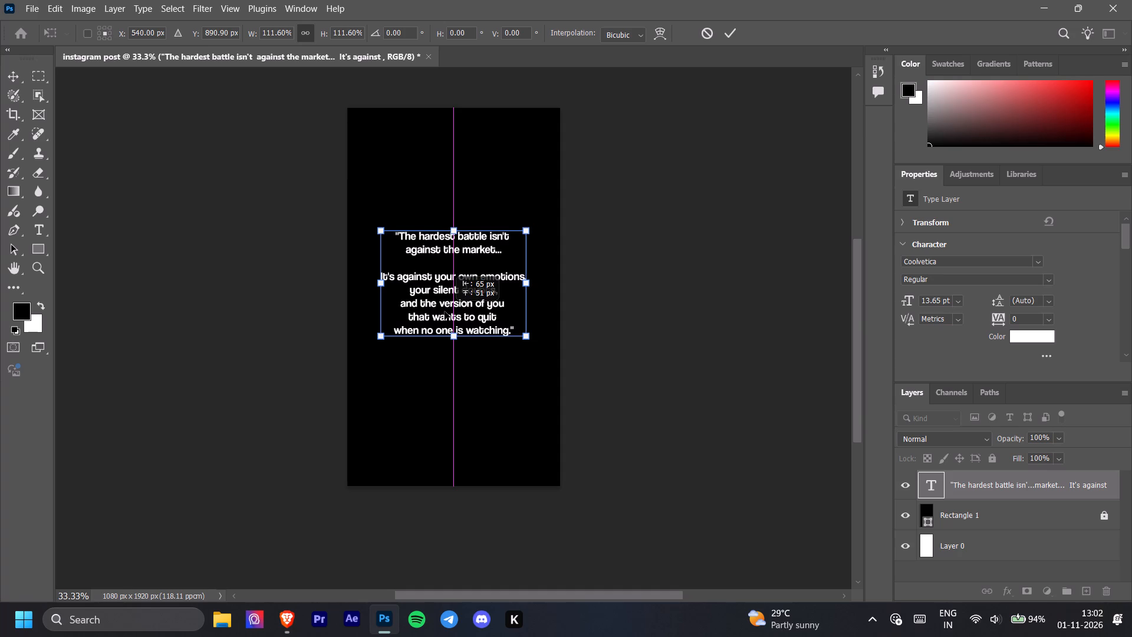
pyautogui.moveTo(445, 311); pyautogui.dragTo(446, 310)
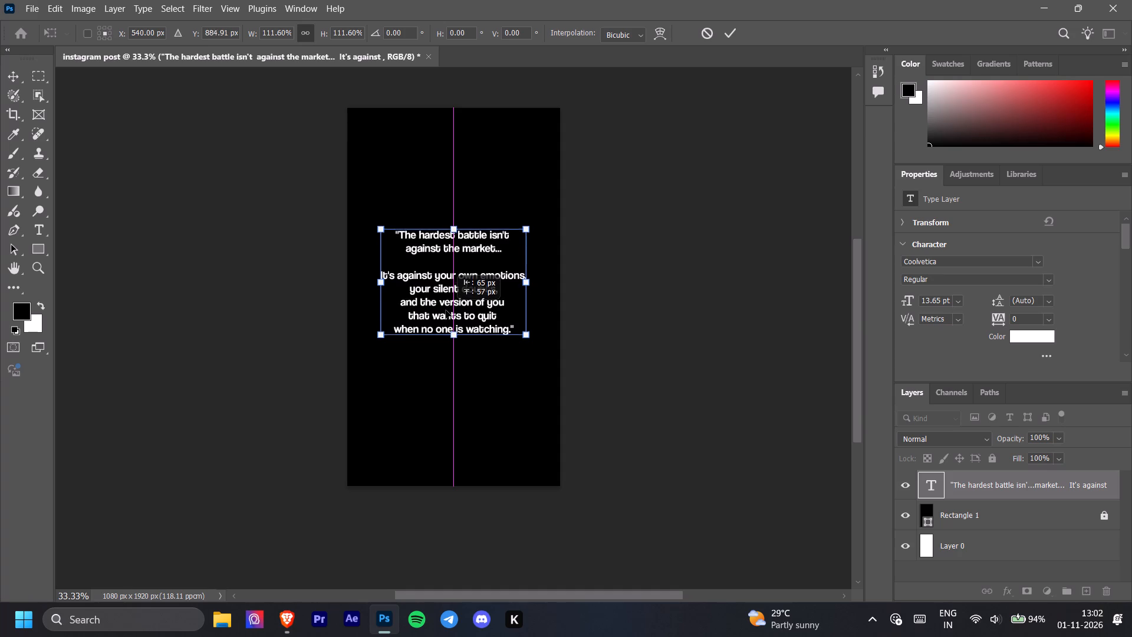
pyautogui.moveTo(446, 310); pyautogui.dragTo(449, 305)
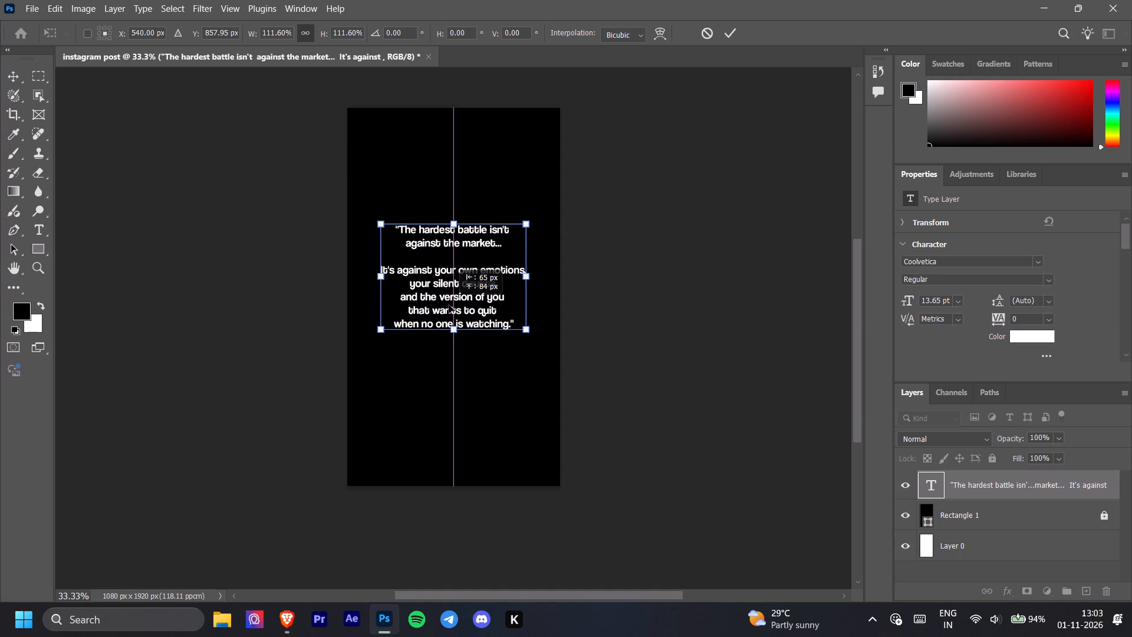
pyautogui.moveTo(449, 305); pyautogui.dragTo(449, 306)
pyautogui.click(657, 356)
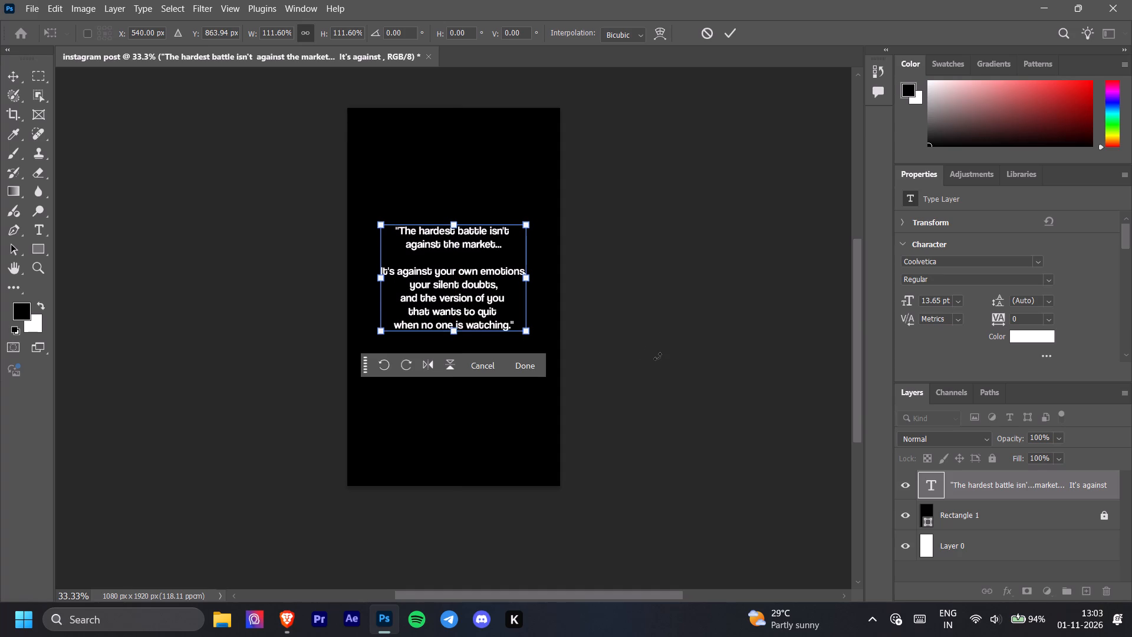
pyautogui.click(728, 33)
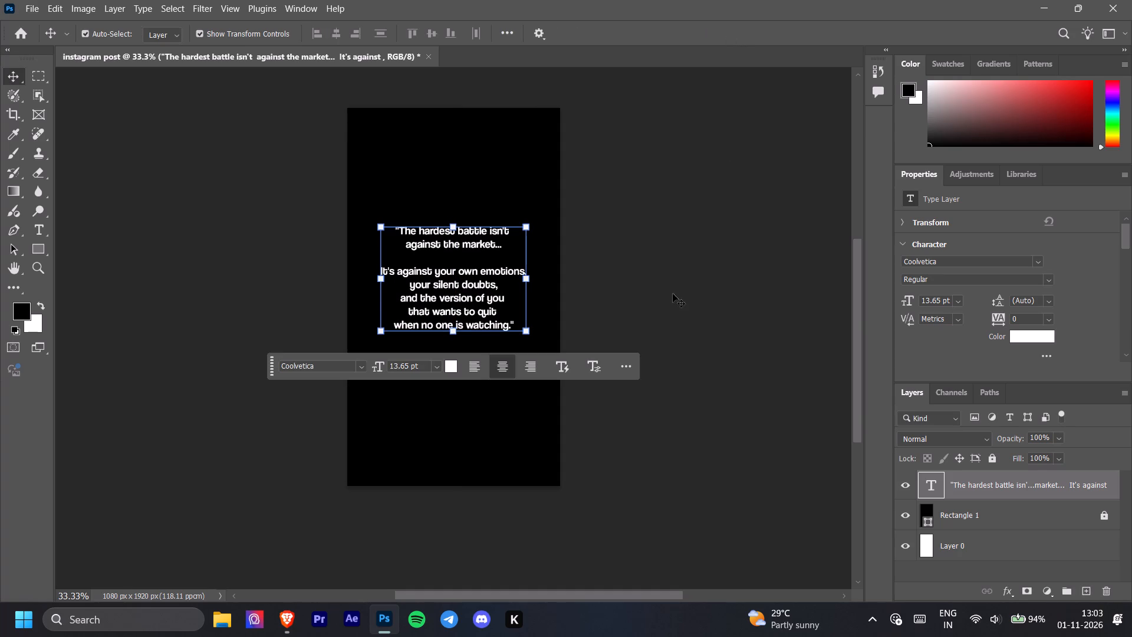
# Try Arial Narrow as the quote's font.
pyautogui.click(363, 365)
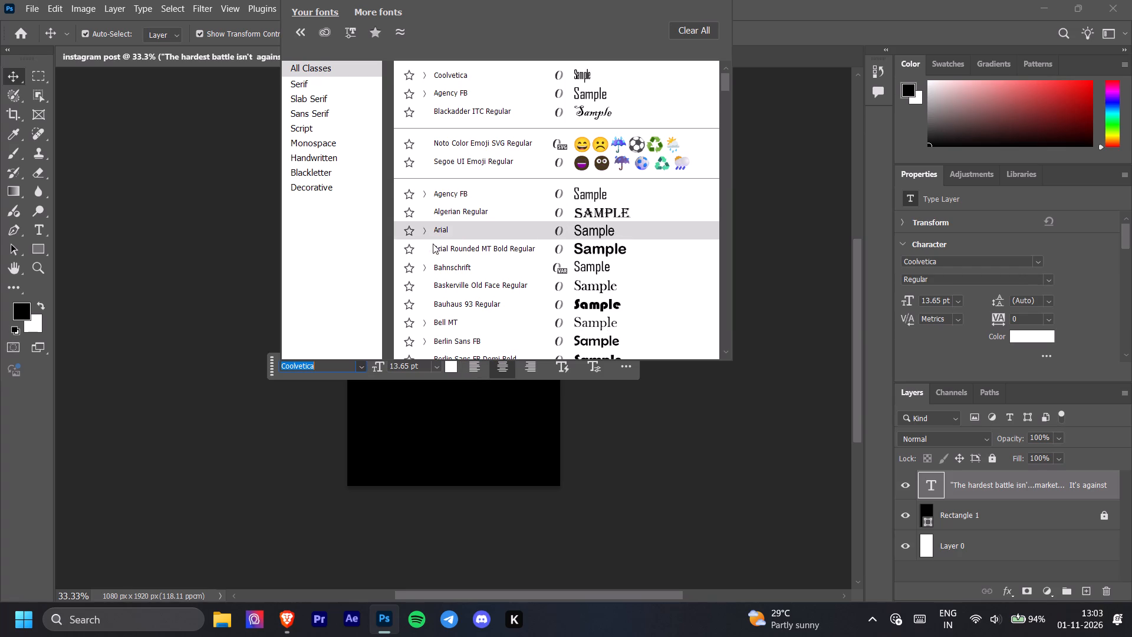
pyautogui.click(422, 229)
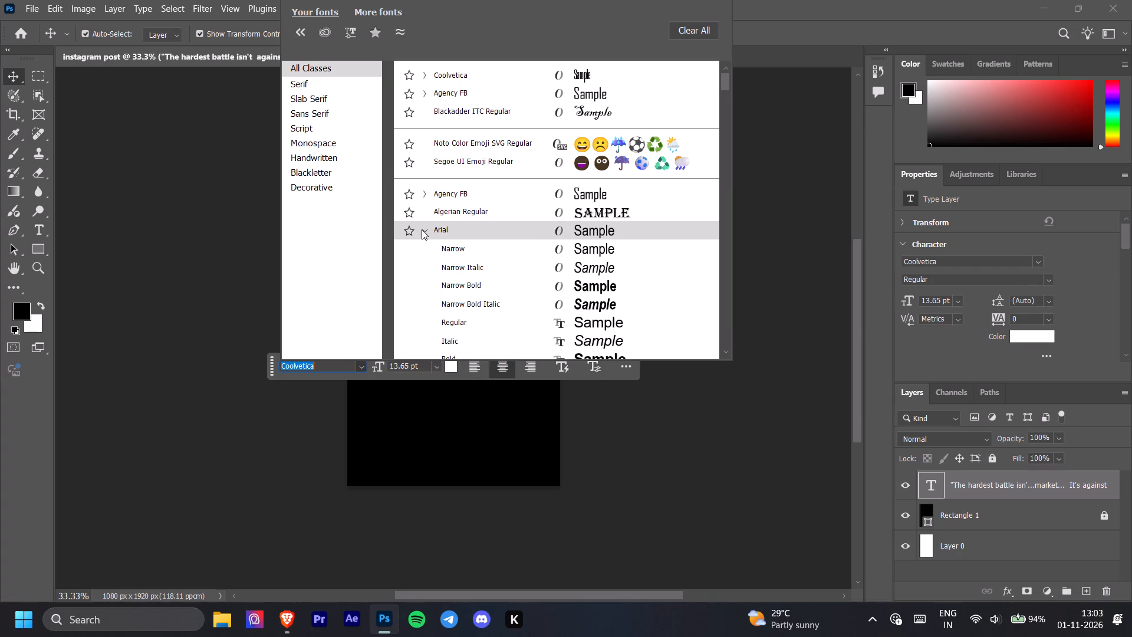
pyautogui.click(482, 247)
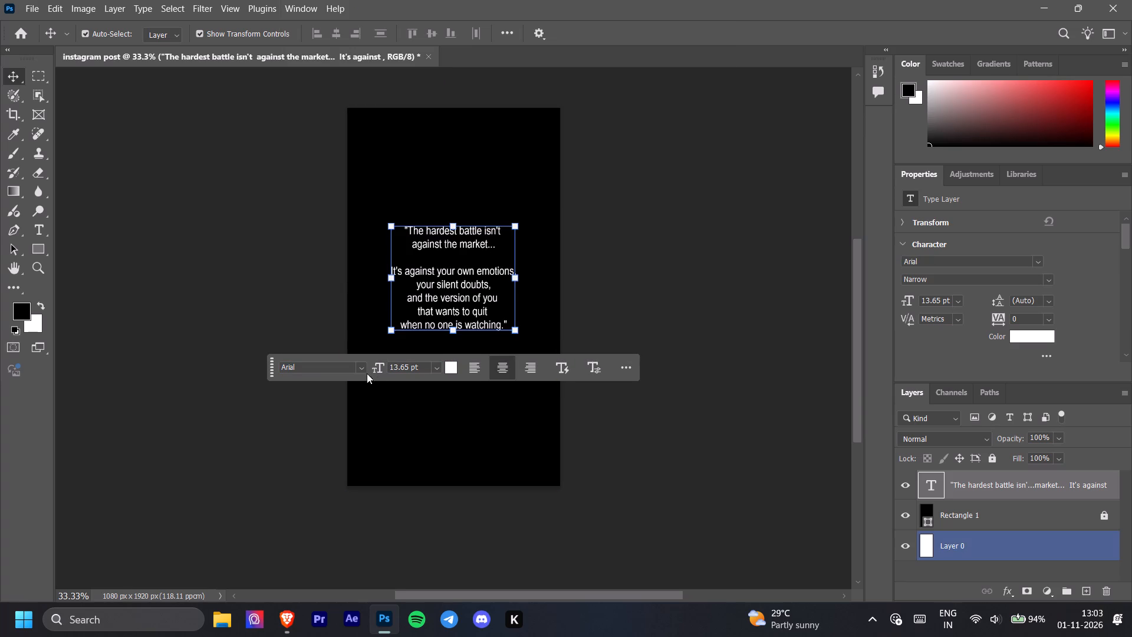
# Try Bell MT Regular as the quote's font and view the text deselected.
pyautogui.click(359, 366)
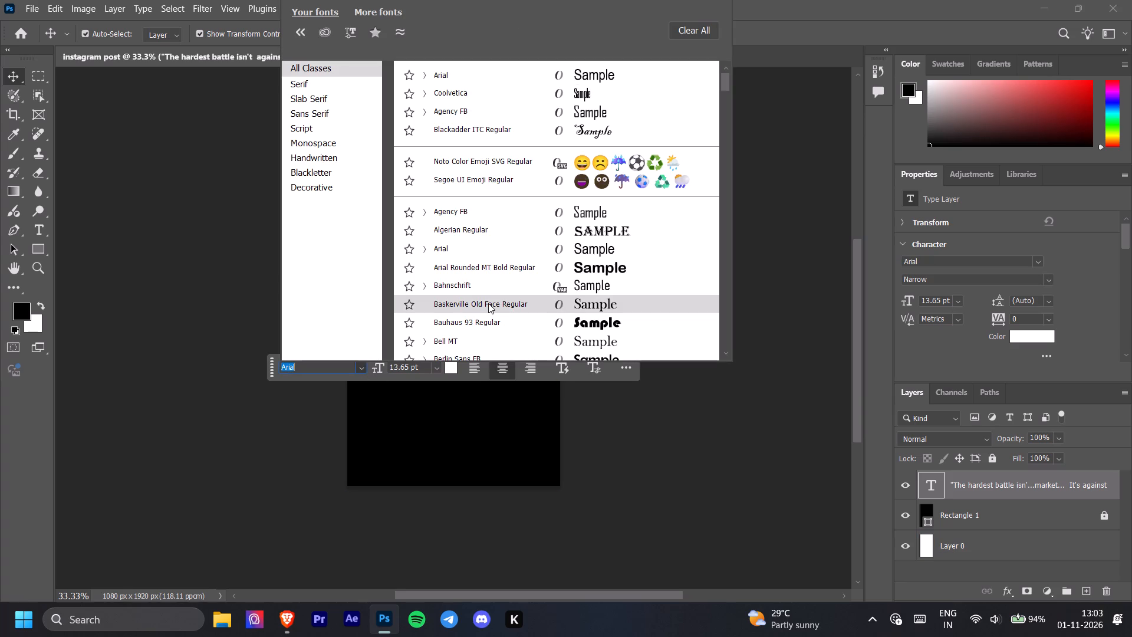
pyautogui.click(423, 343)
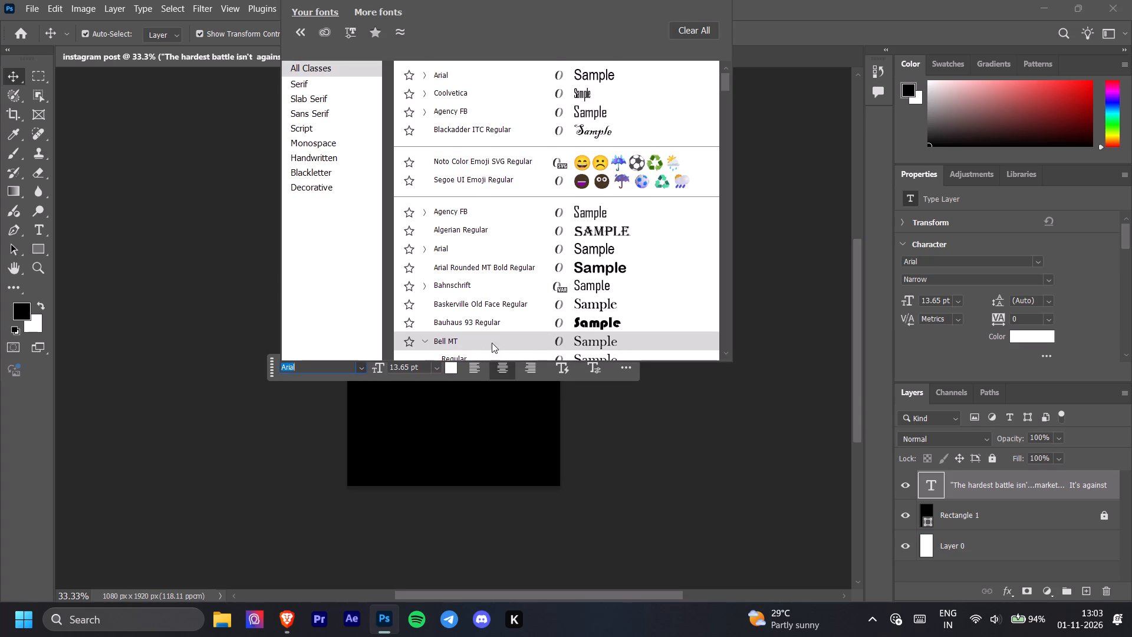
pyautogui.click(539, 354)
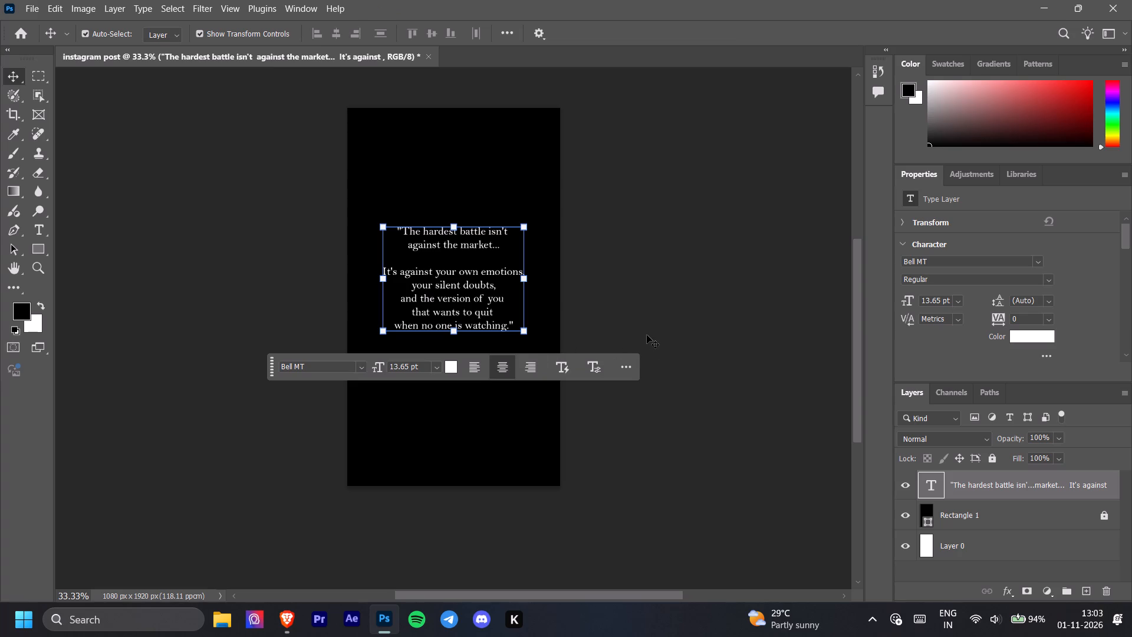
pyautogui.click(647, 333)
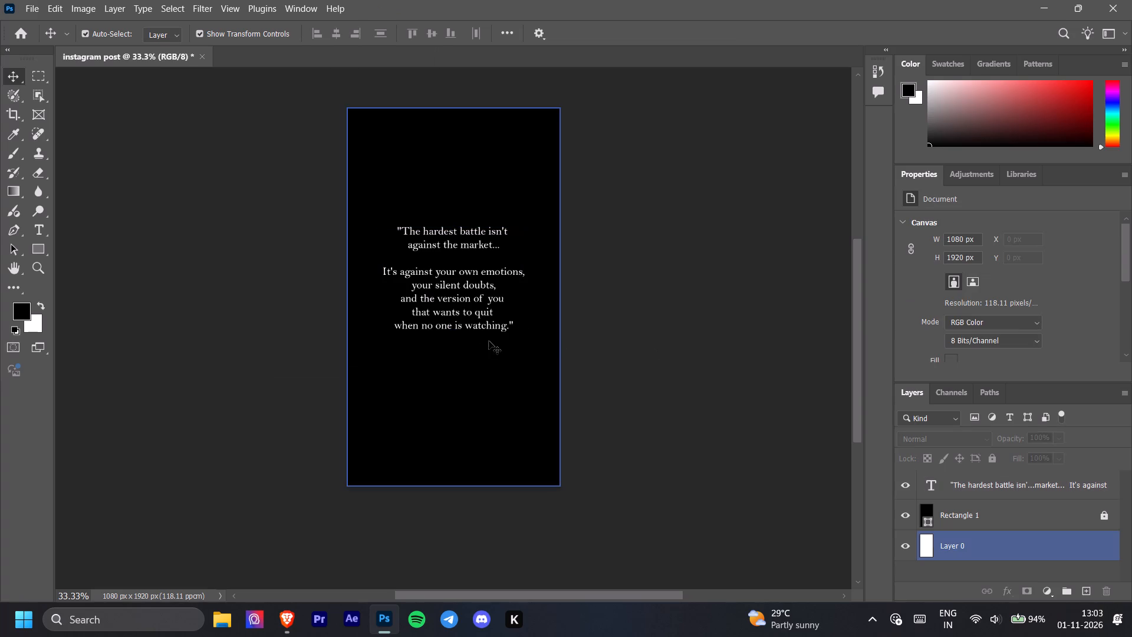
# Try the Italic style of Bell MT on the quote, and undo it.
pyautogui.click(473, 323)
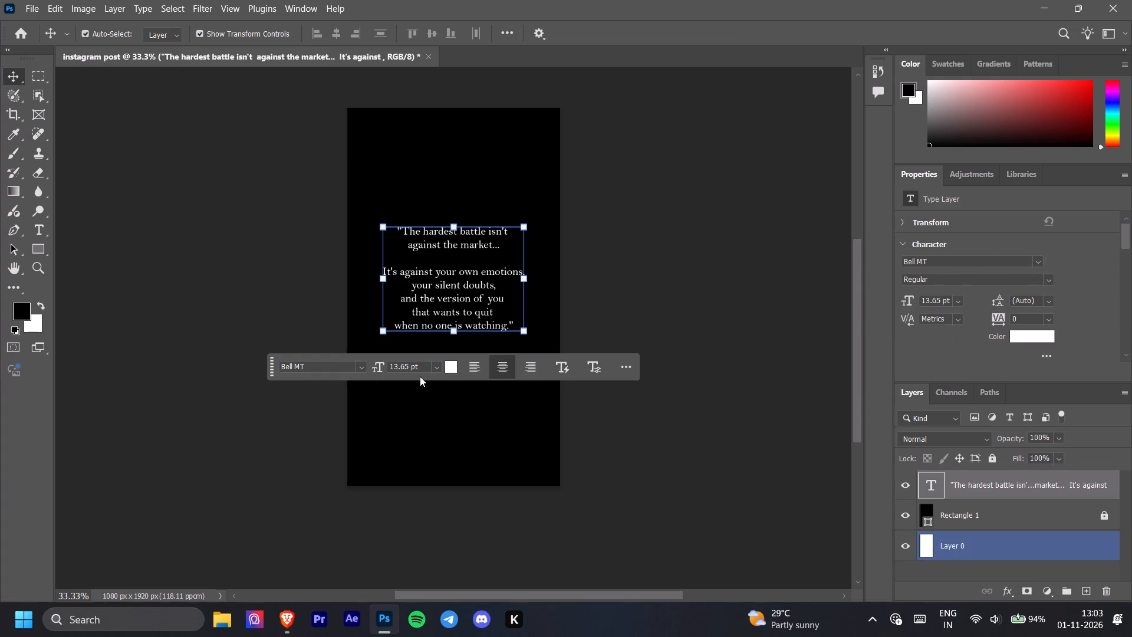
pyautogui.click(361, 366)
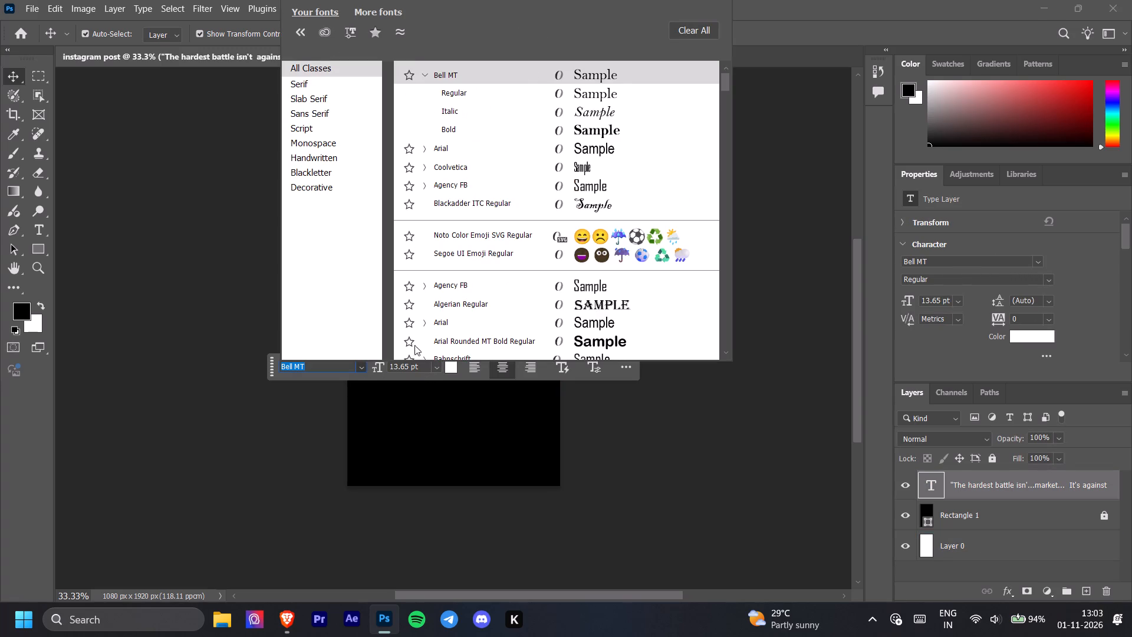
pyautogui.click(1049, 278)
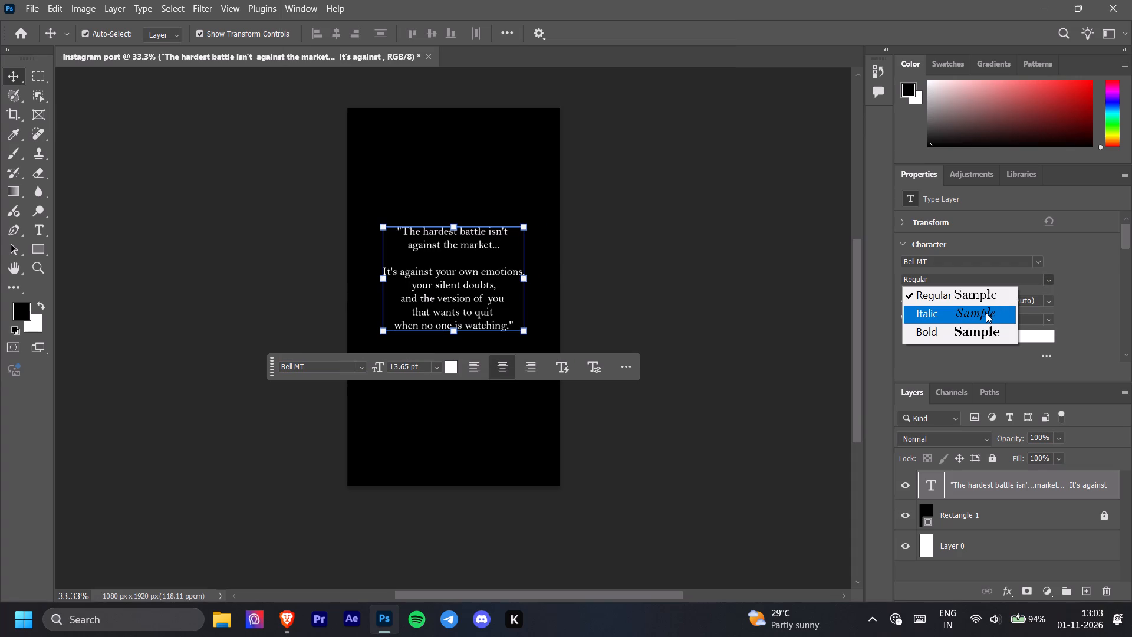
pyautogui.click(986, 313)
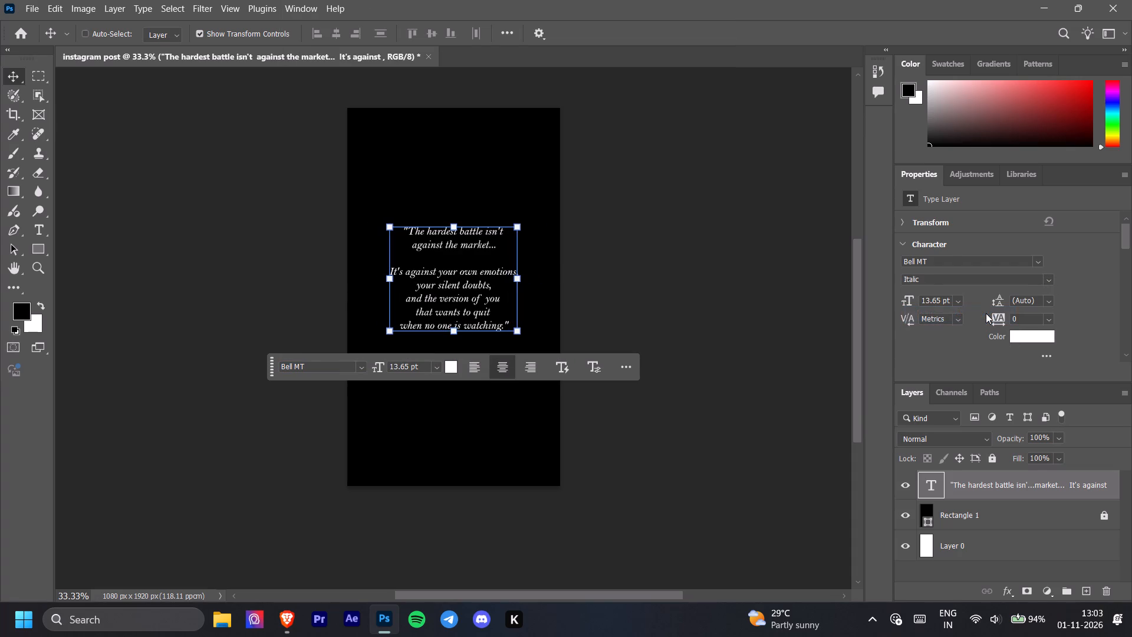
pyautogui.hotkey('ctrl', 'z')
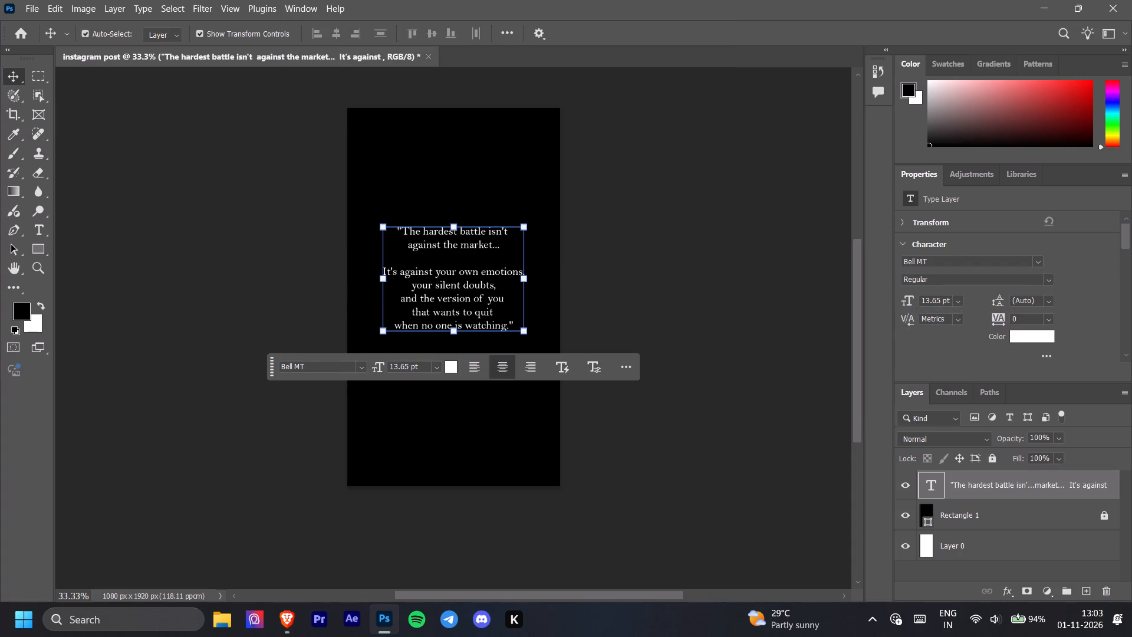
# Move the floating text options clear of the quote, set its font to Calibri Light, and deselect it.
pyautogui.moveTo(274, 371); pyautogui.dragTo(297, 432)
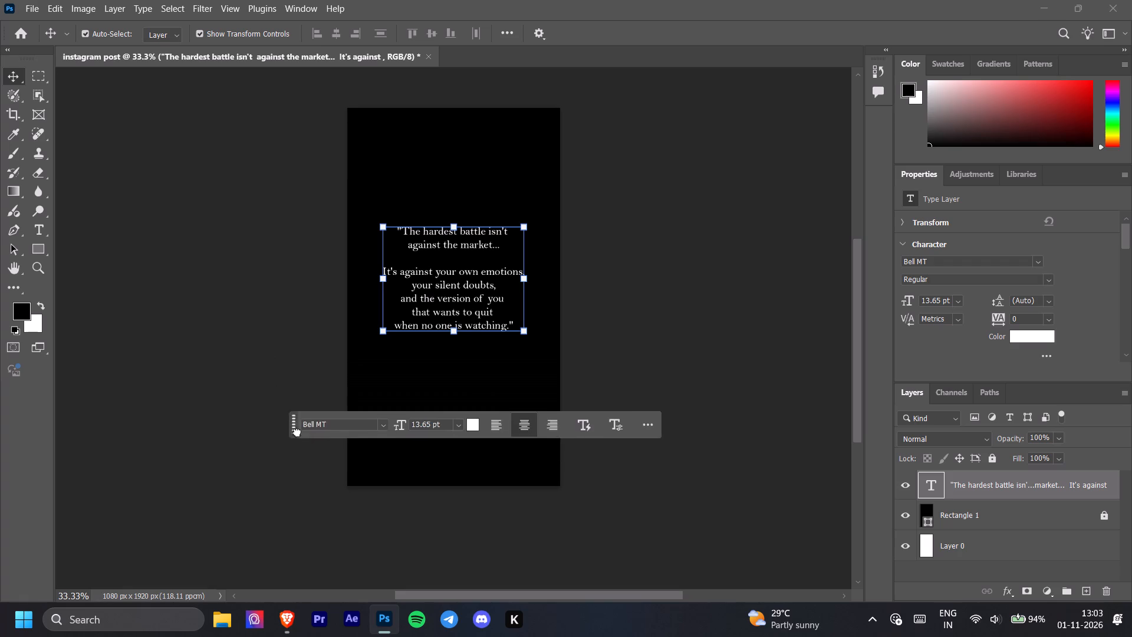
pyautogui.moveTo(297, 432); pyautogui.dragTo(300, 515)
pyautogui.click(390, 514)
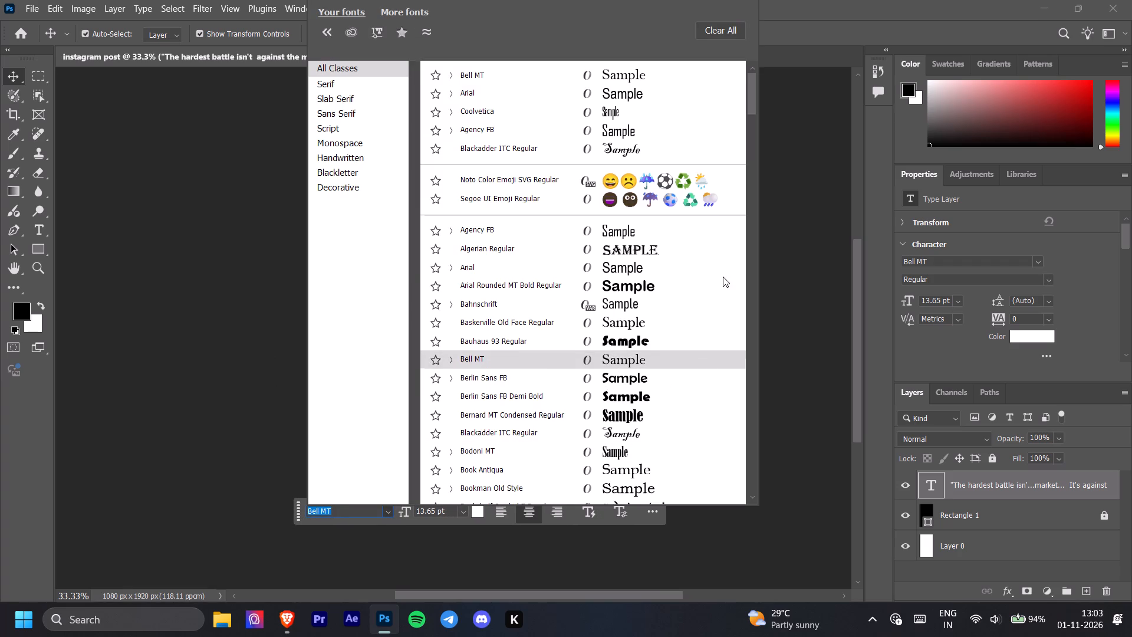
pyautogui.moveTo(753, 108); pyautogui.dragTo(754, 127)
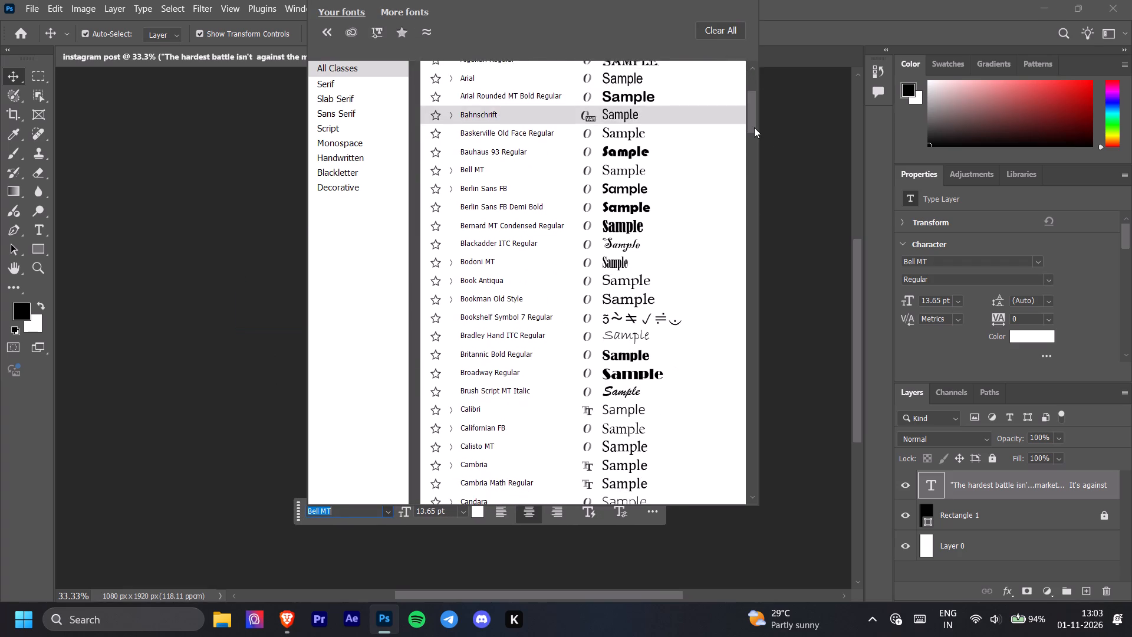
pyautogui.moveTo(754, 127); pyautogui.dragTo(758, 137)
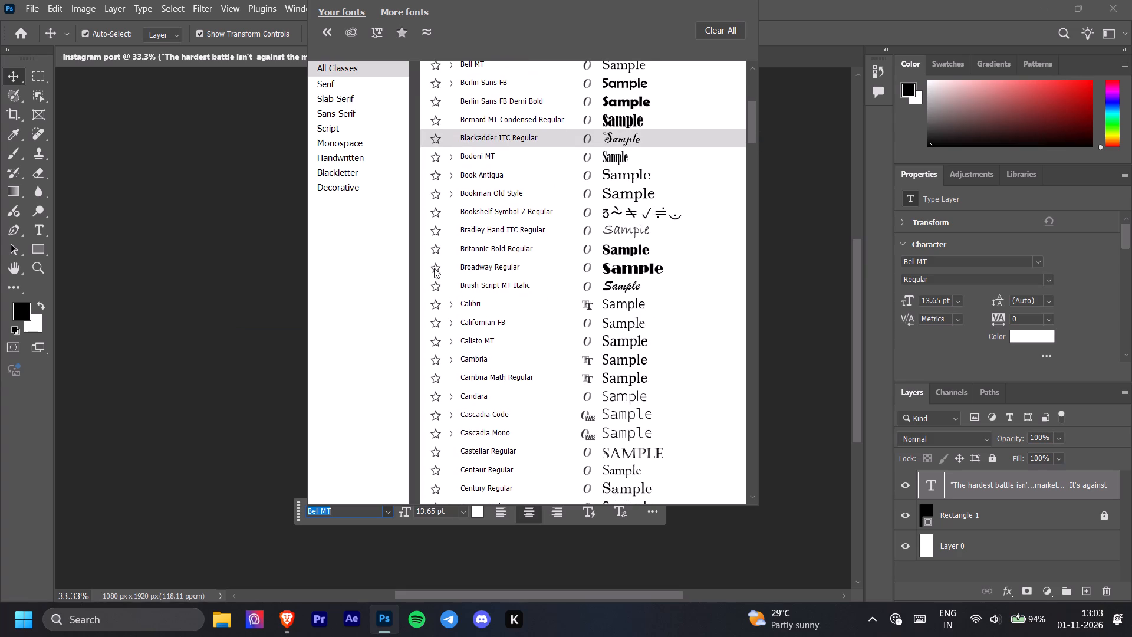
pyautogui.click(453, 304)
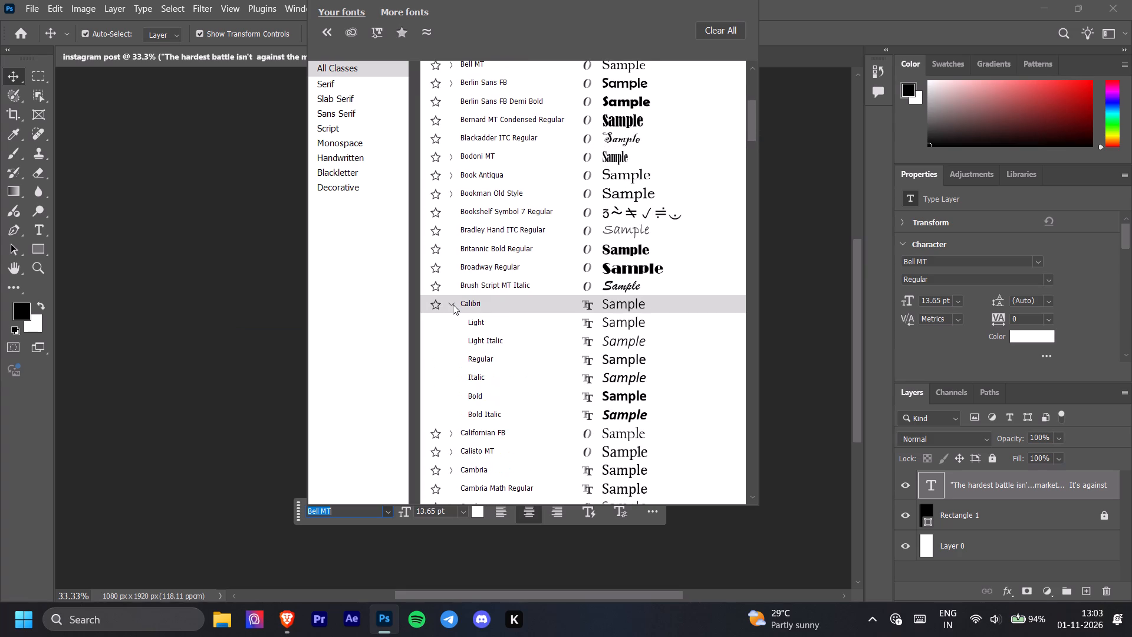
pyautogui.click(504, 324)
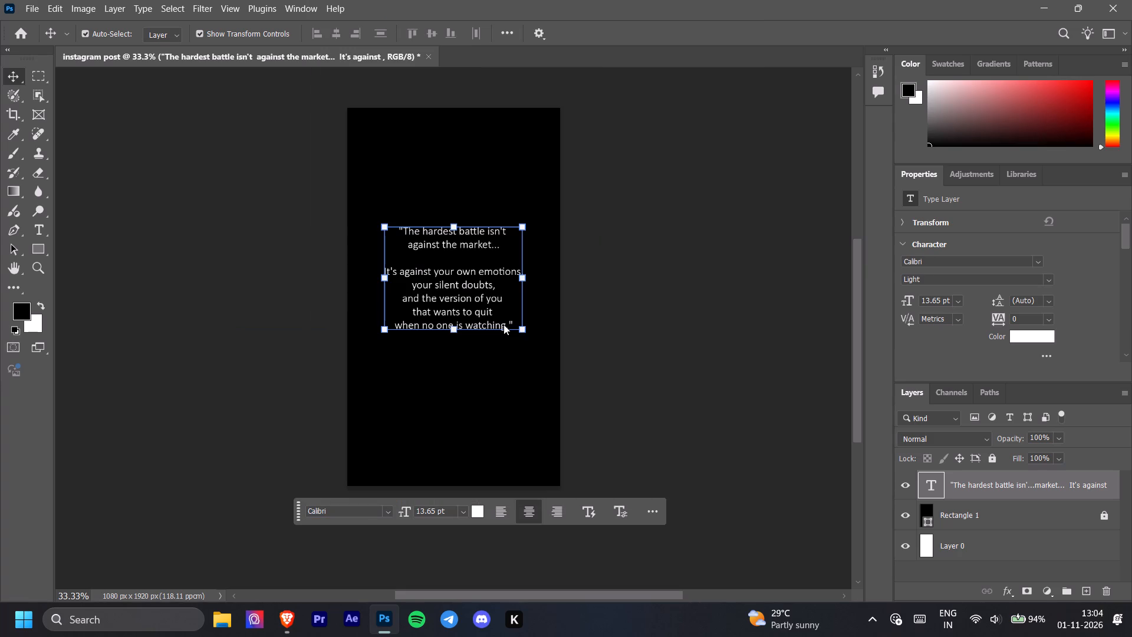
pyautogui.click(649, 358)
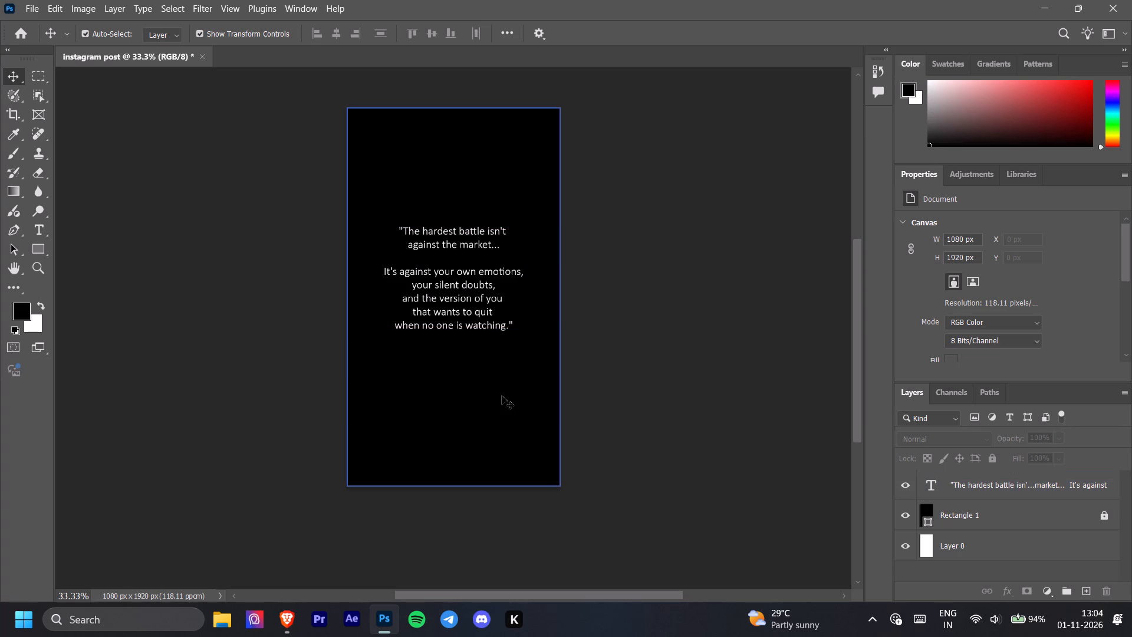
# Add a separate text line reading "-Unknown" below the quote.
pyautogui.press('t')
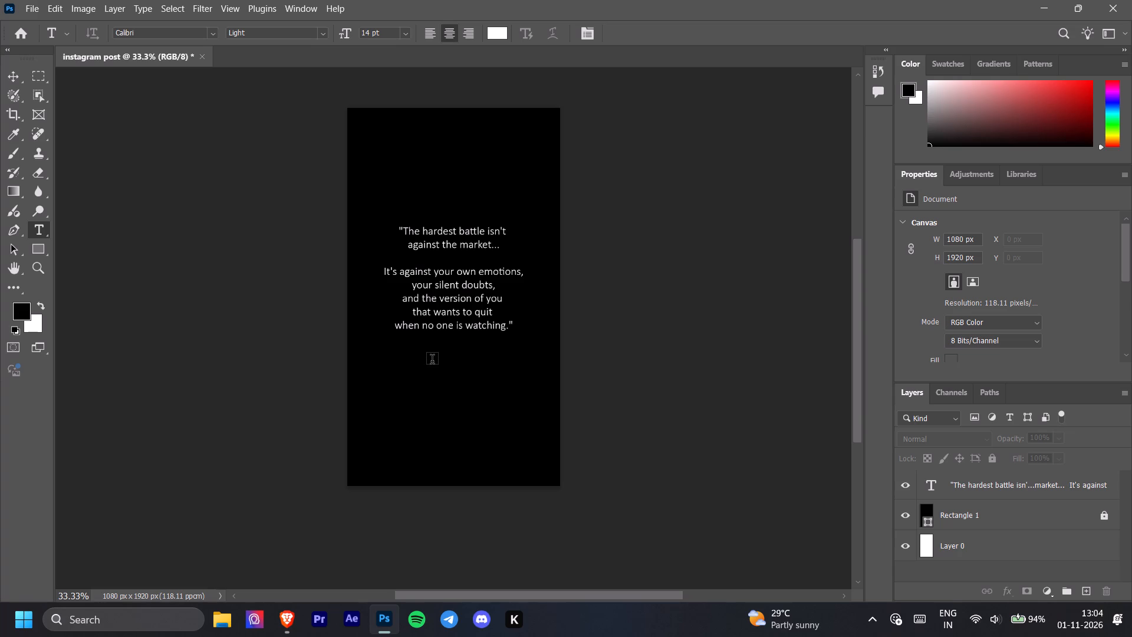
pyautogui.click(430, 361)
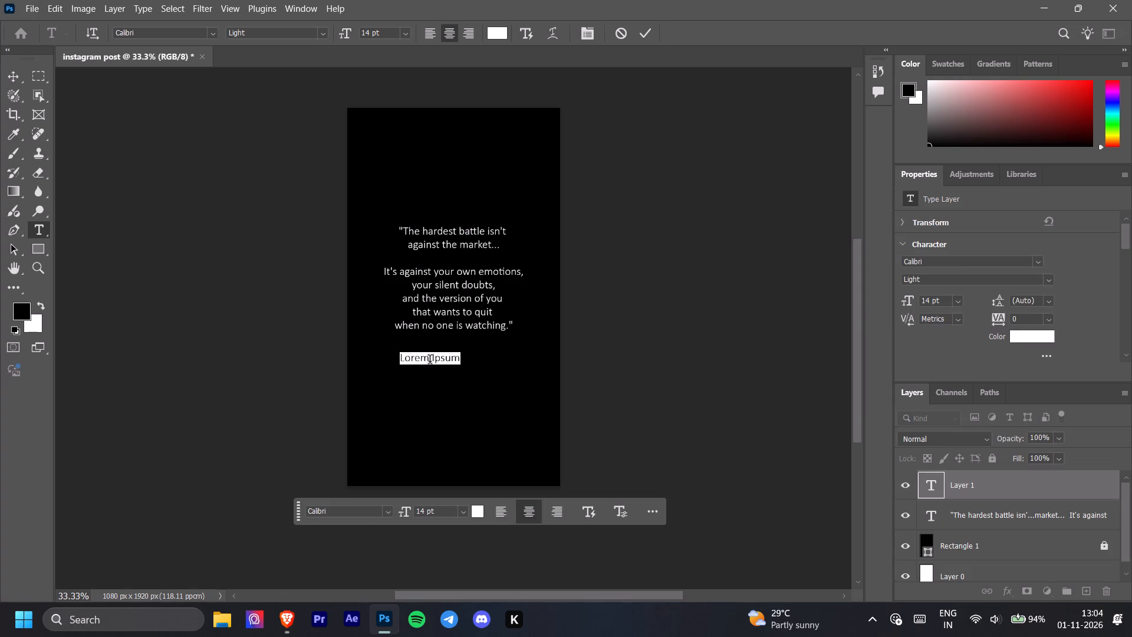
pyautogui.press('-')
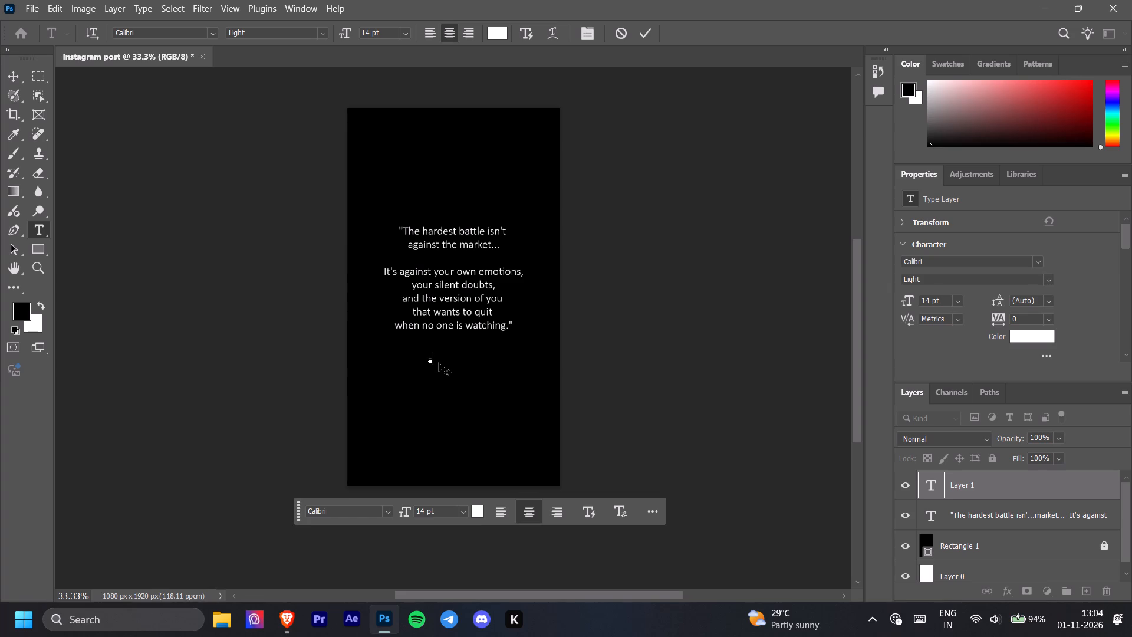
pyautogui.write('nknown')
pyautogui.click(413, 360)
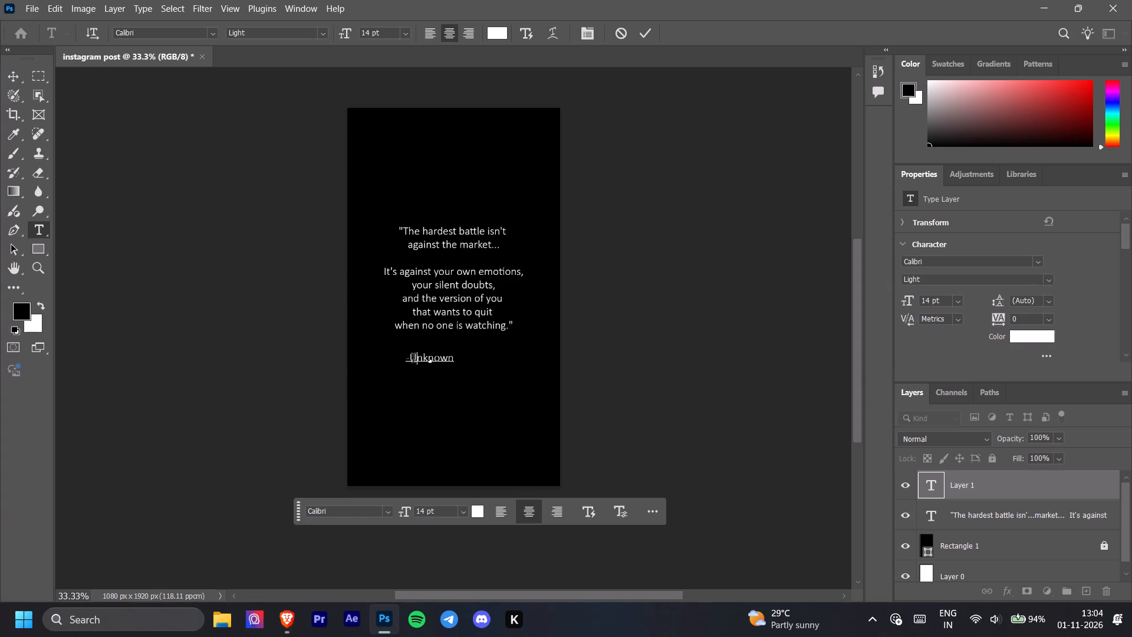
pyautogui.click(410, 360)
pyautogui.press('BackSpace')
pyautogui.press('-')
pyautogui.press('BackSpace')
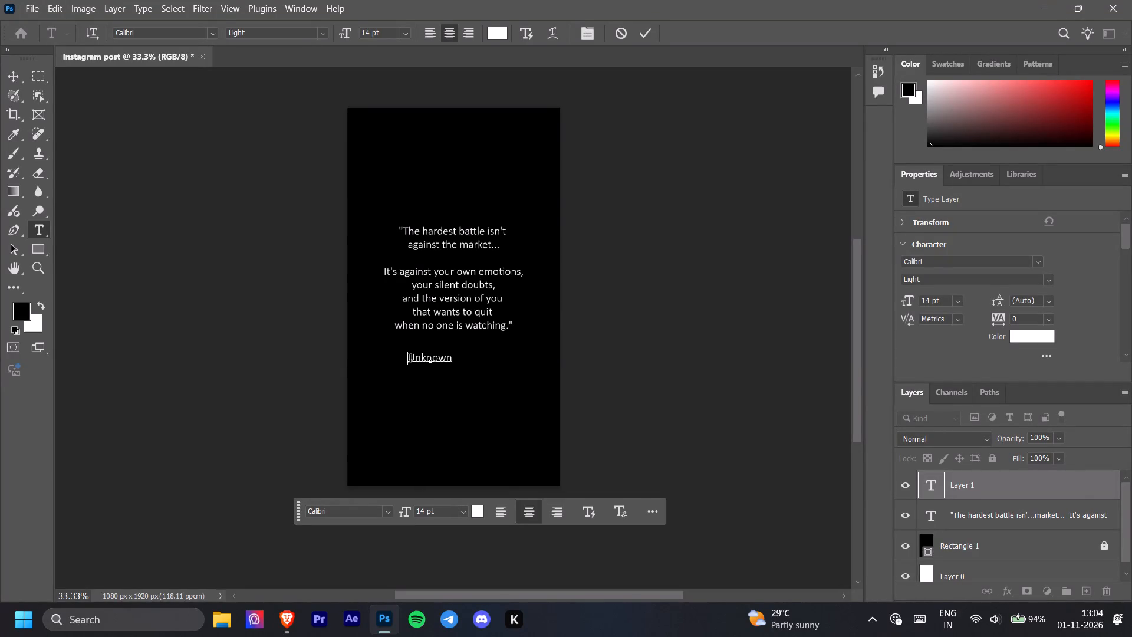
pyautogui.hotkey('shift', '_')
pyautogui.press('BackSpace')
pyautogui.press('-')
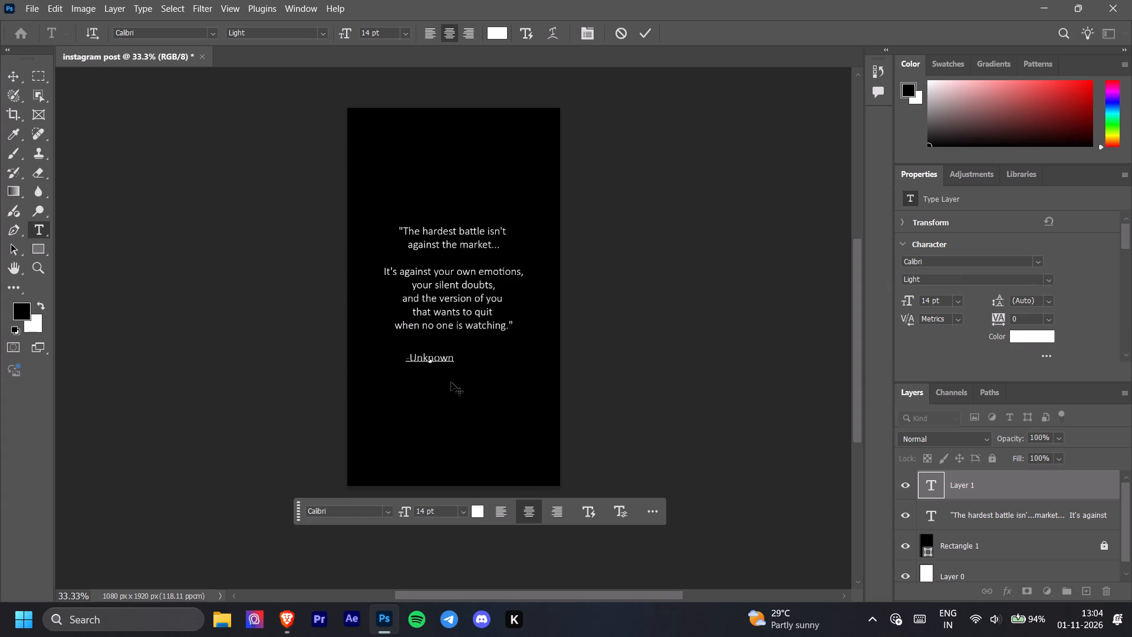
# Set the "-Unknown" text's font style to Light Italic and commit the text.
pyautogui.hotkey('ctrl', 'a')
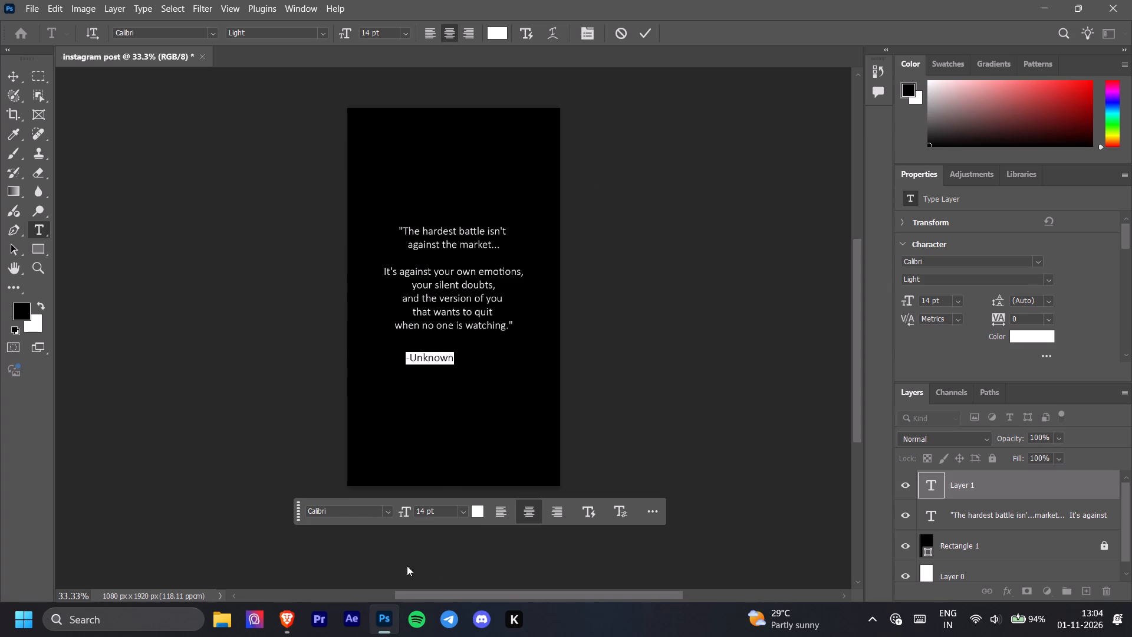
pyautogui.click(386, 511)
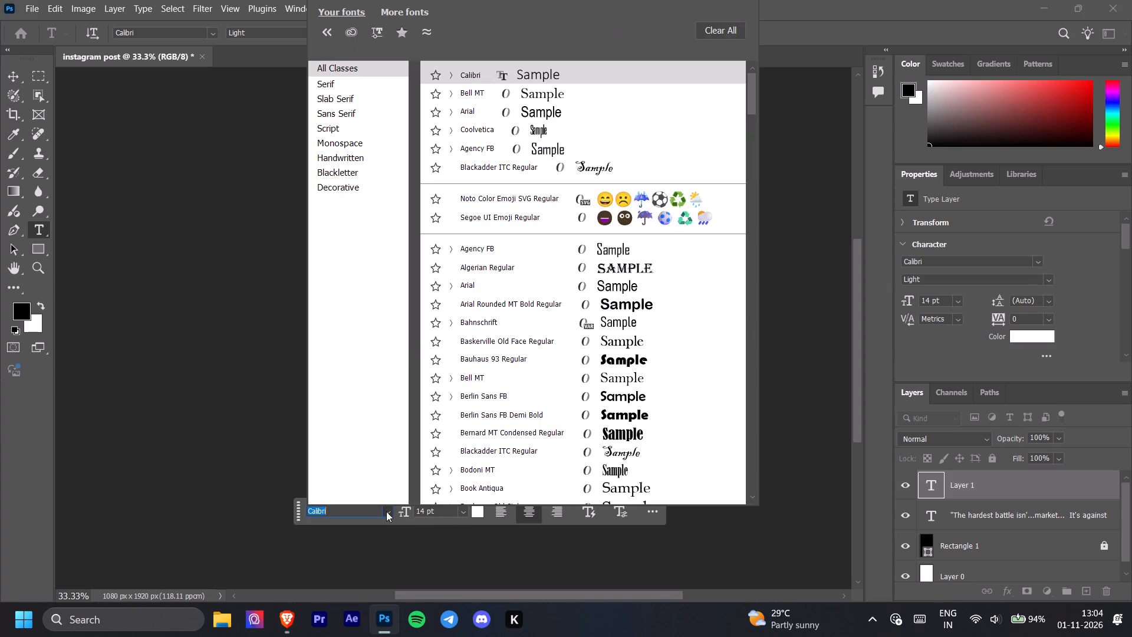
pyautogui.click(386, 511)
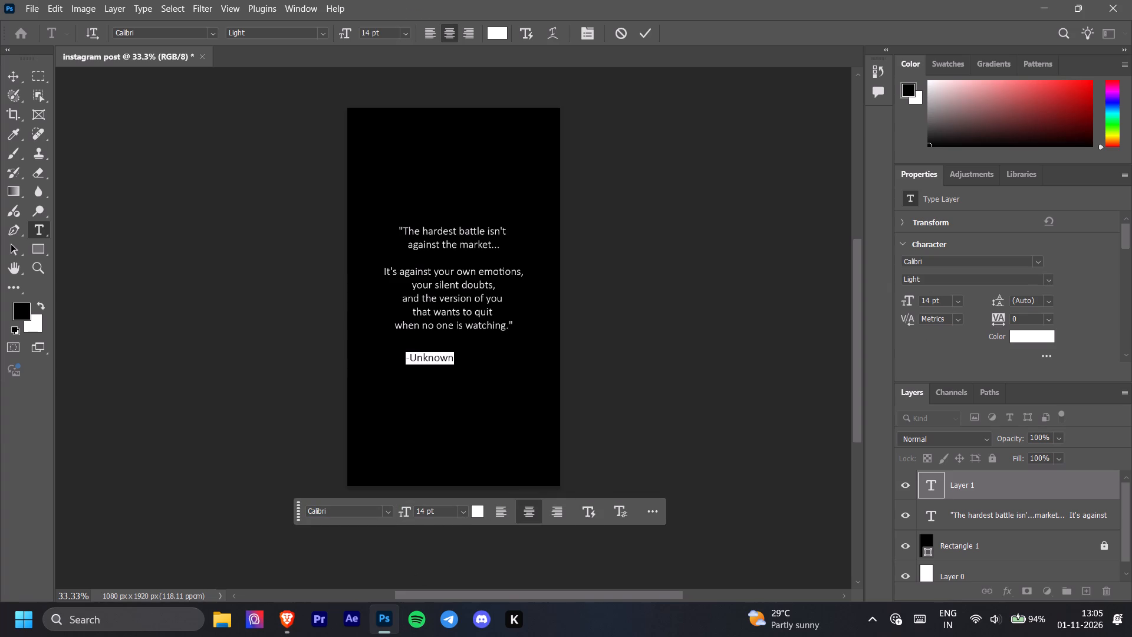
pyautogui.click(1047, 281)
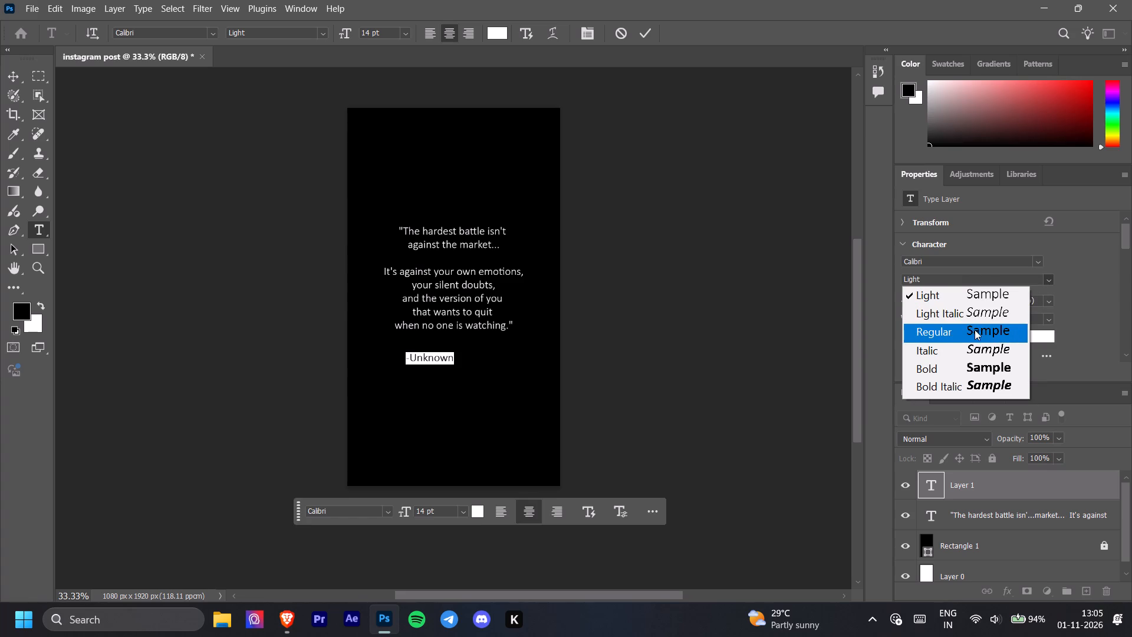
pyautogui.click(973, 312)
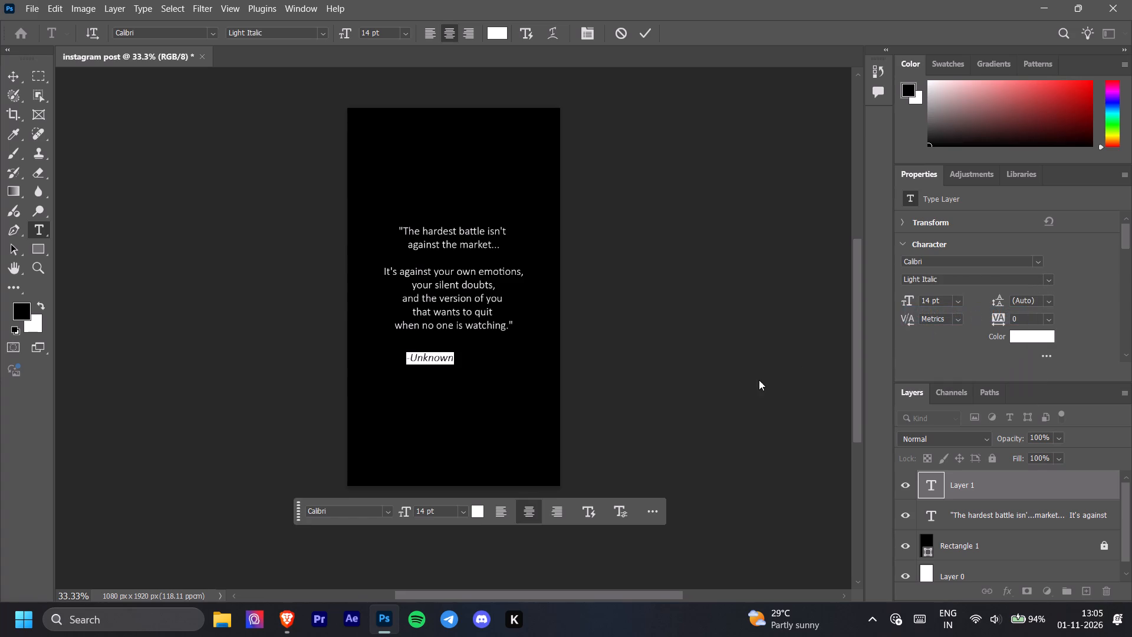
pyautogui.click(759, 380)
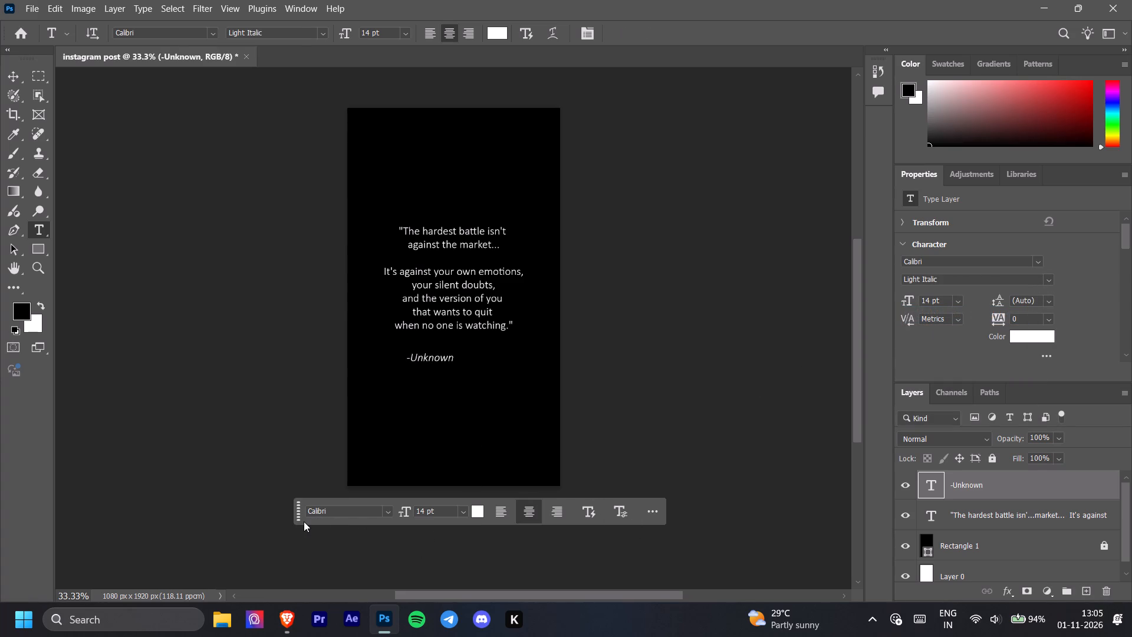
# Move the "-Unknown" text under the end of the quote's last line and scale it down to about 74%.
pyautogui.press('v')
pyautogui.click(613, 366)
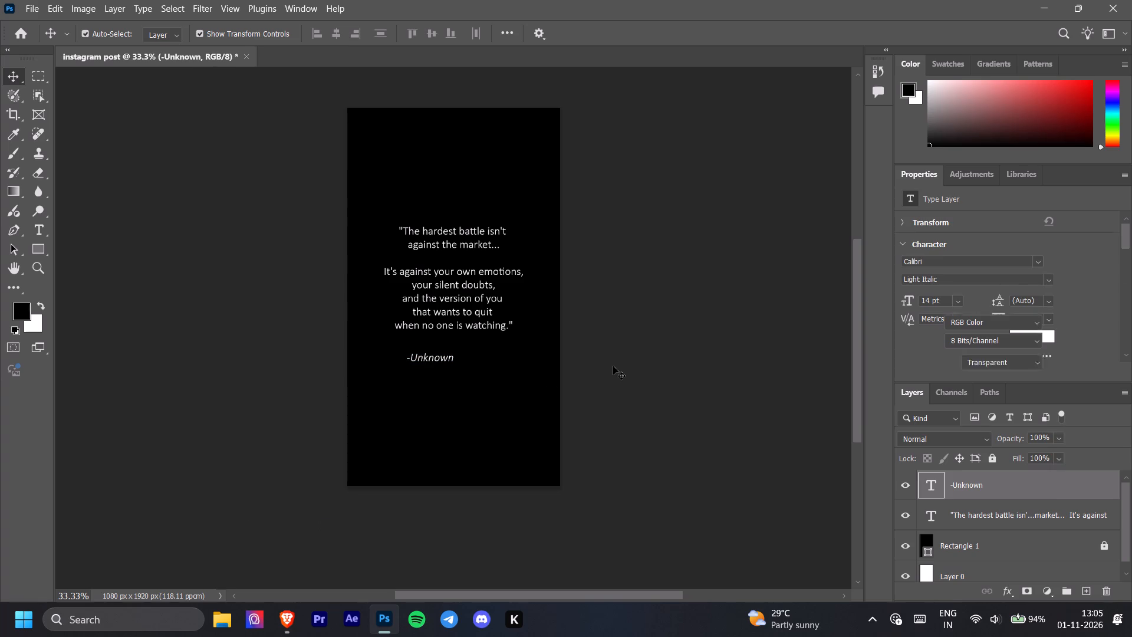
pyautogui.moveTo(432, 359); pyautogui.dragTo(452, 360)
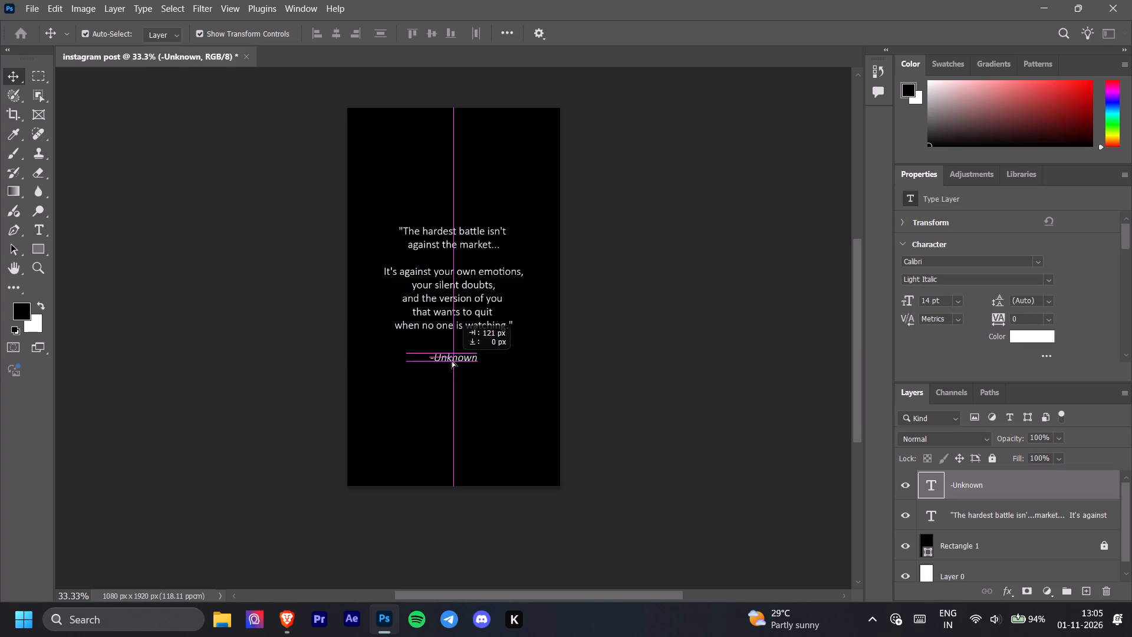
pyautogui.moveTo(452, 360); pyautogui.dragTo(501, 343)
pyautogui.moveTo(524, 348); pyautogui.dragTo(512, 342)
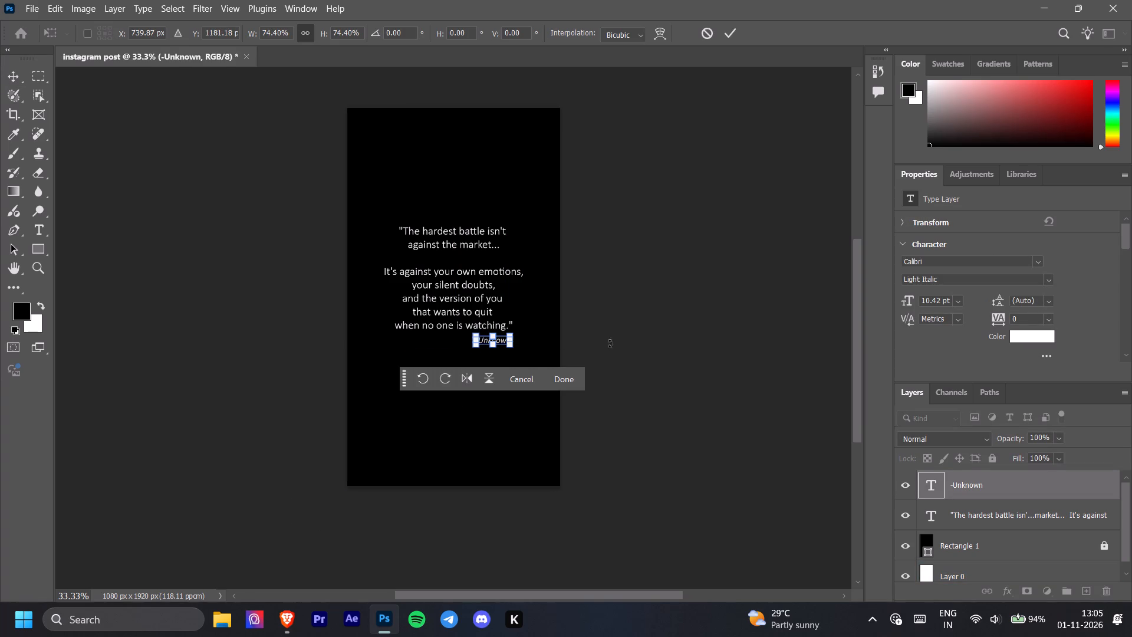
pyautogui.click(658, 347)
pyautogui.click(658, 347)
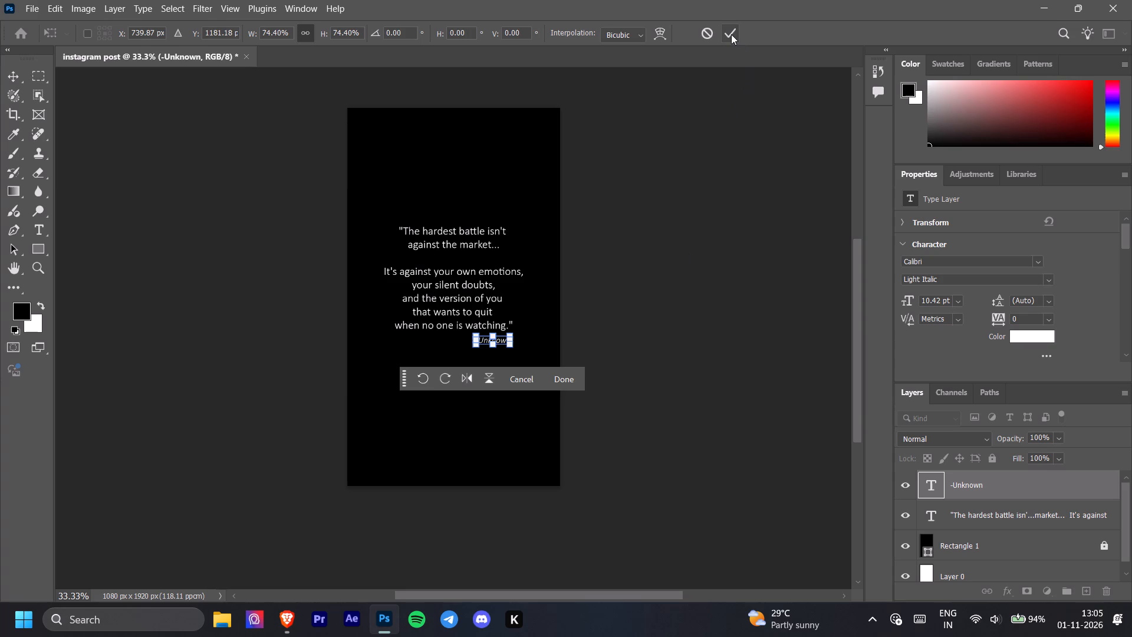
pyautogui.click(730, 34)
pyautogui.click(722, 348)
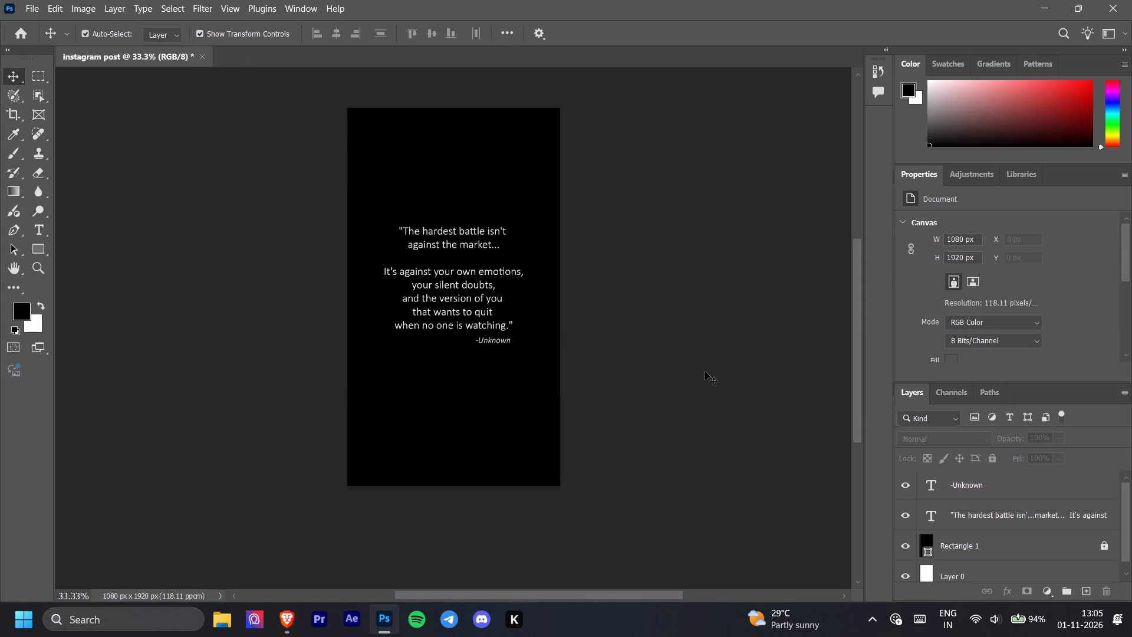
# Reposition the "-Unknown" text lower, horizontally centred beneath the quote with a clear gap.
pyautogui.click(499, 343)
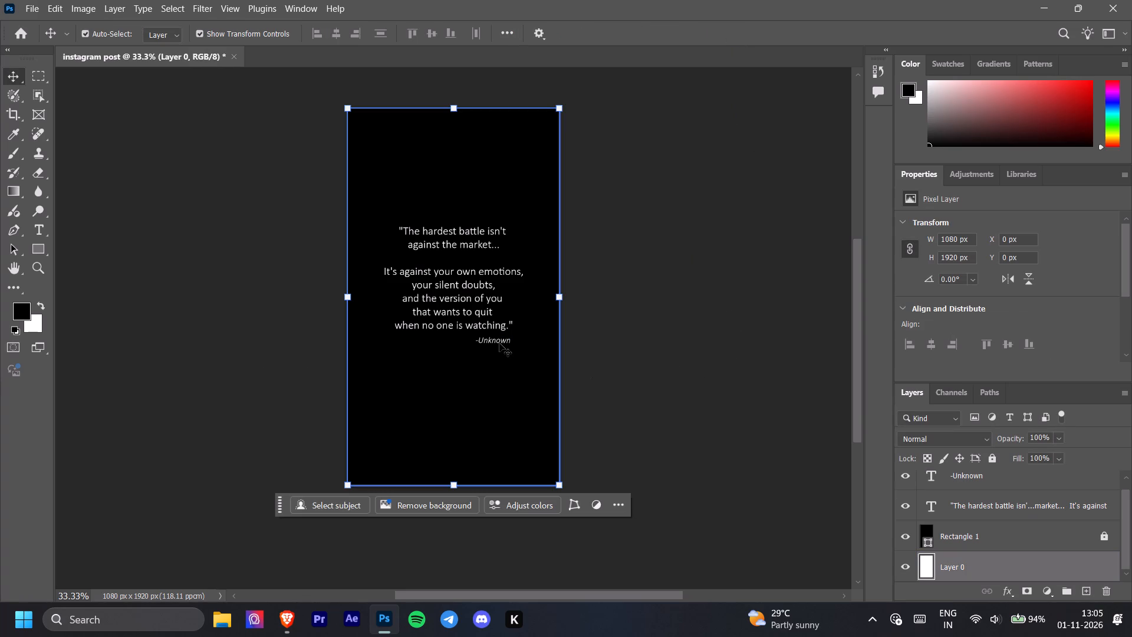
pyautogui.click(498, 342)
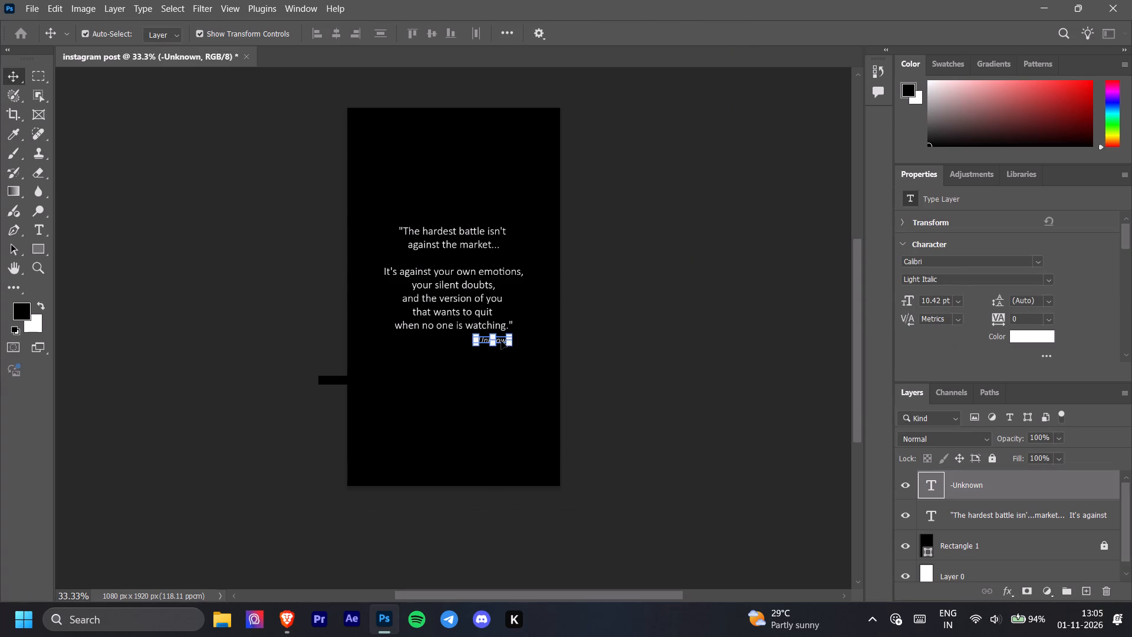
pyautogui.moveTo(501, 341); pyautogui.dragTo(455, 370)
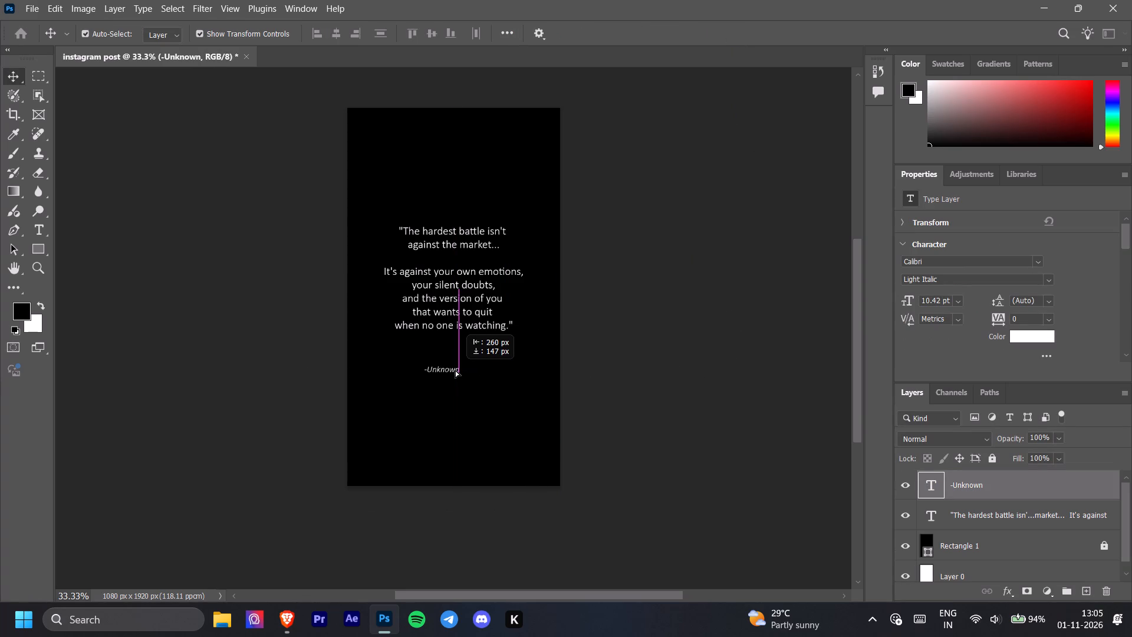
pyautogui.moveTo(455, 370); pyautogui.dragTo(458, 365)
pyautogui.doubleClick(458, 365)
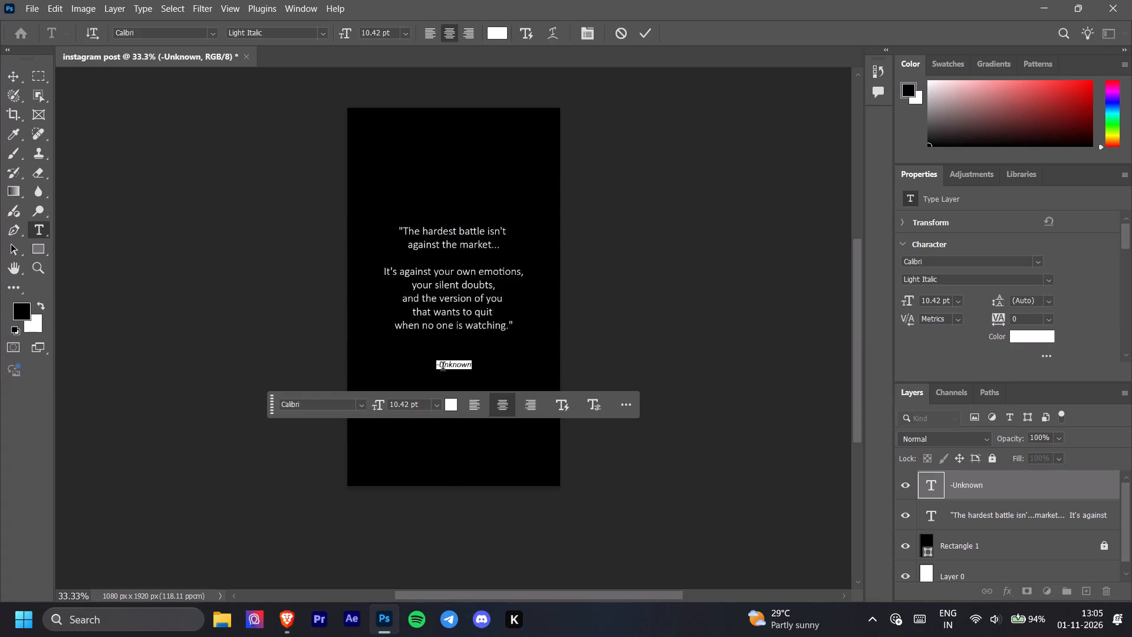
pyautogui.hotkey('shift', '@')
pyautogui.write('THENEXUS')
pyautogui.click(649, 33)
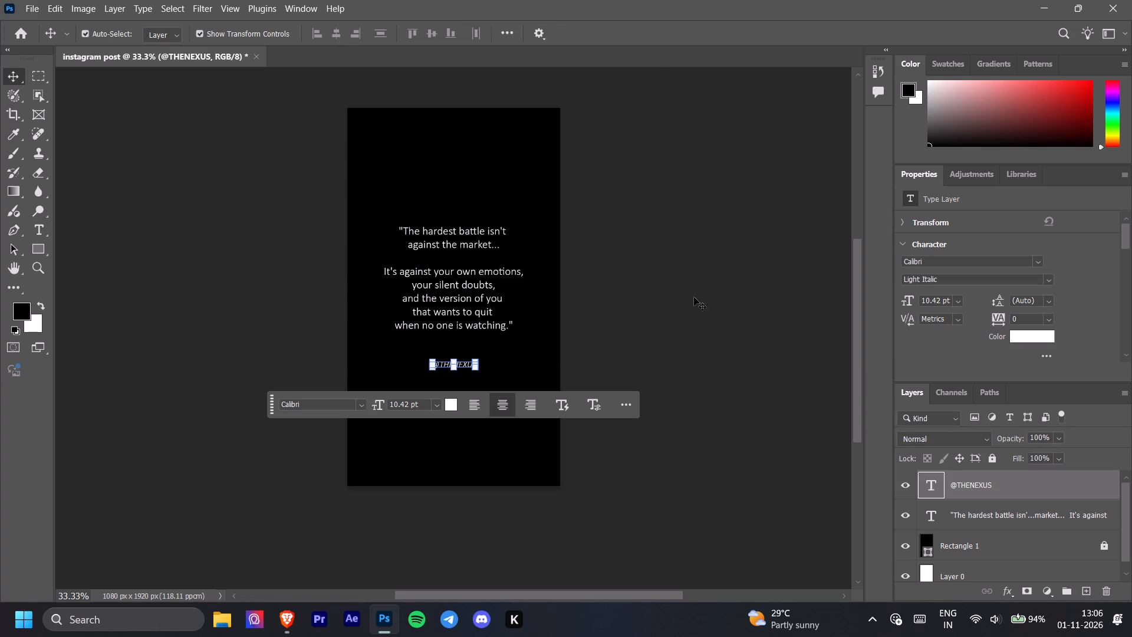
pyautogui.click(699, 380)
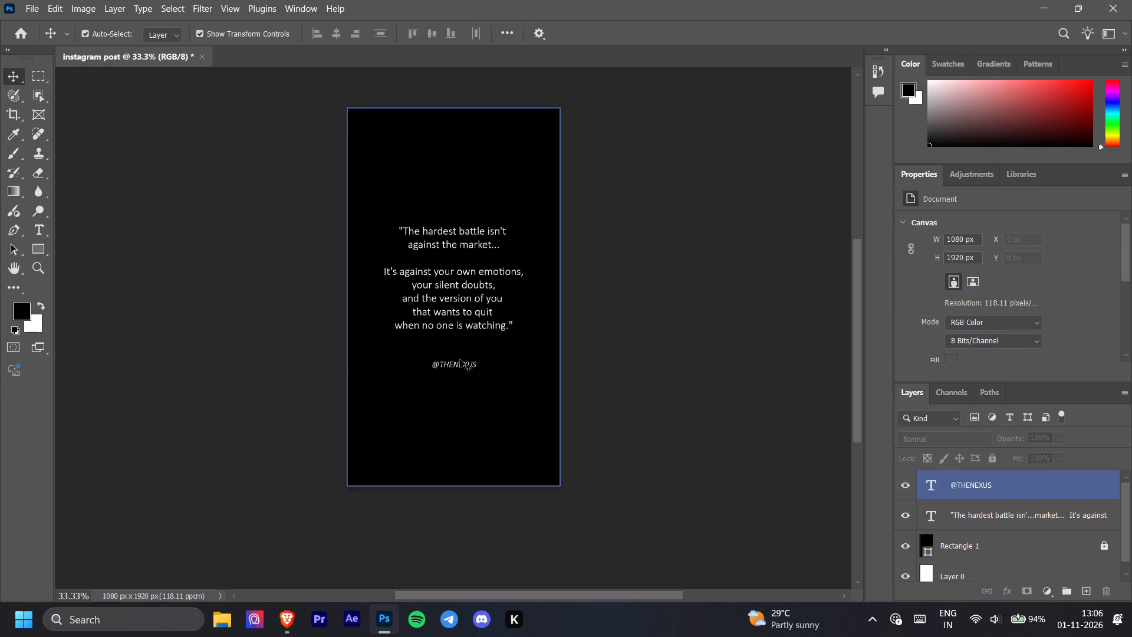
pyautogui.click(464, 366)
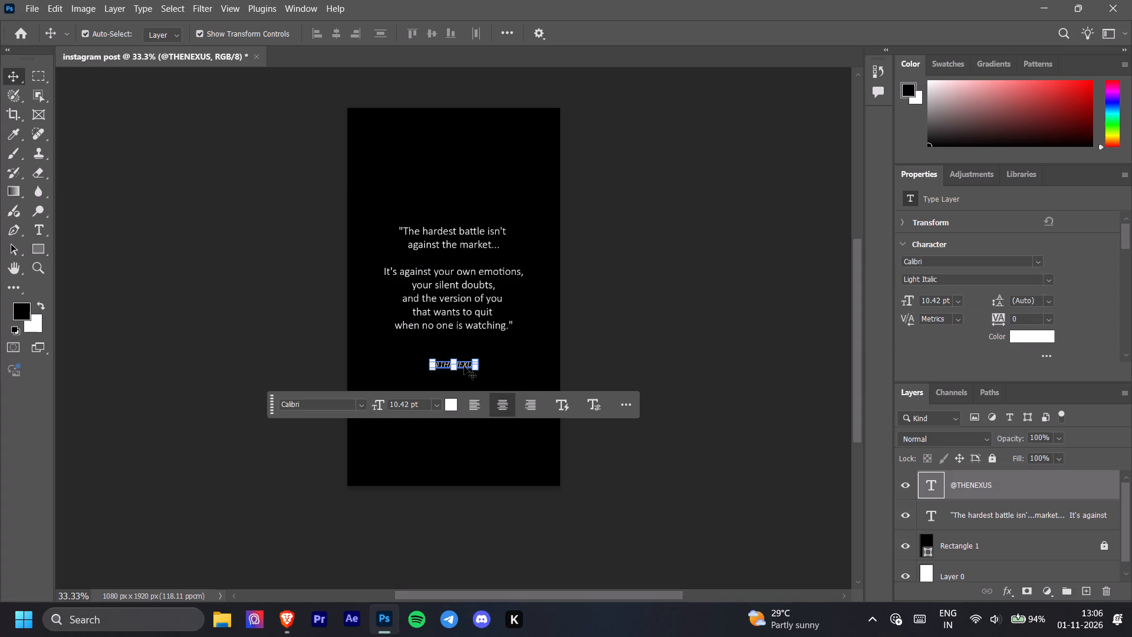
pyautogui.doubleClick(464, 366)
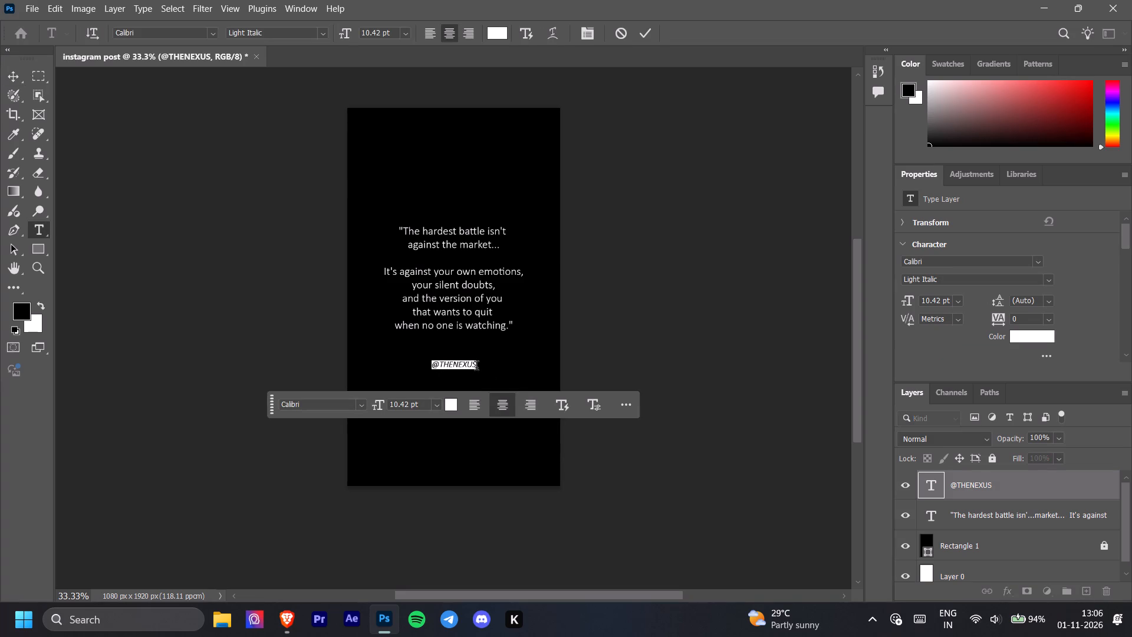
pyautogui.click(475, 367)
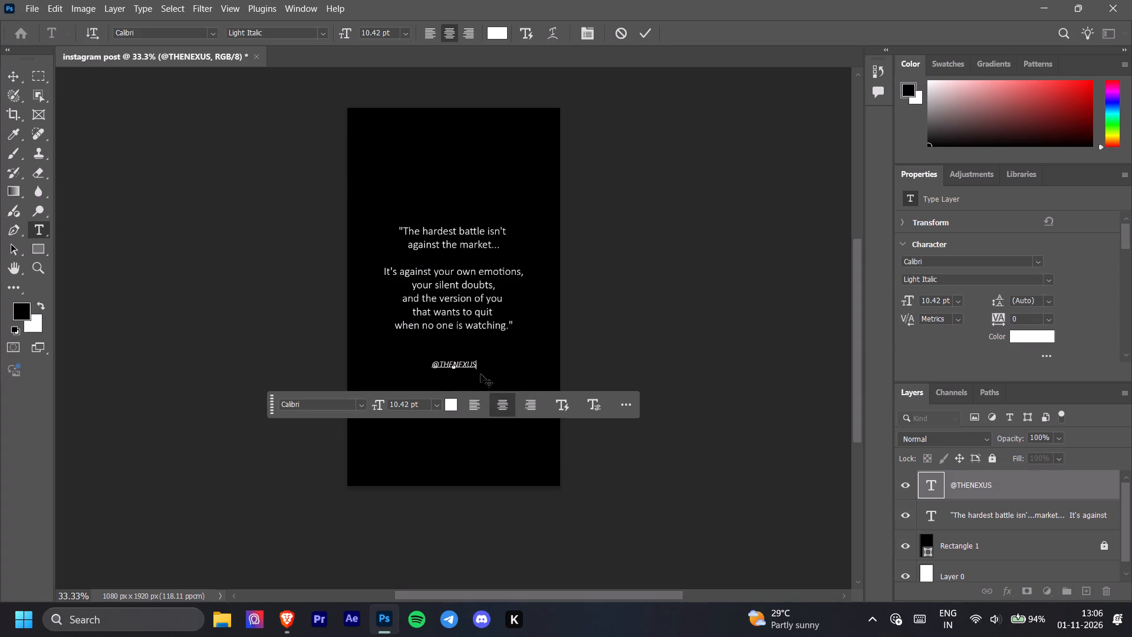
pyautogui.write('08')
pyautogui.click(651, 37)
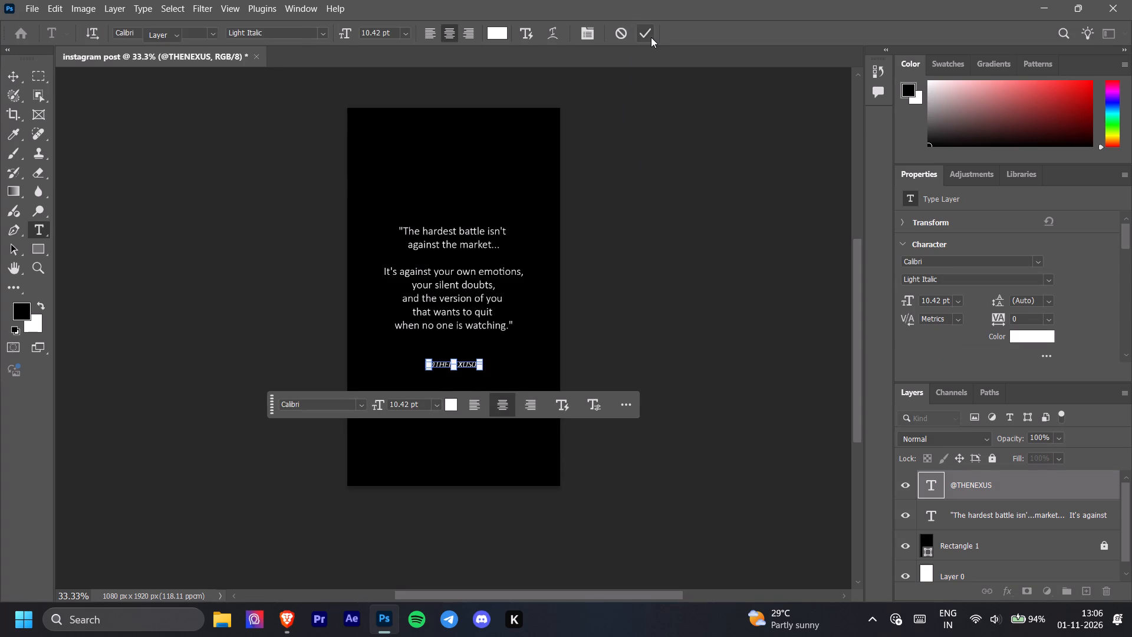
pyautogui.click(705, 283)
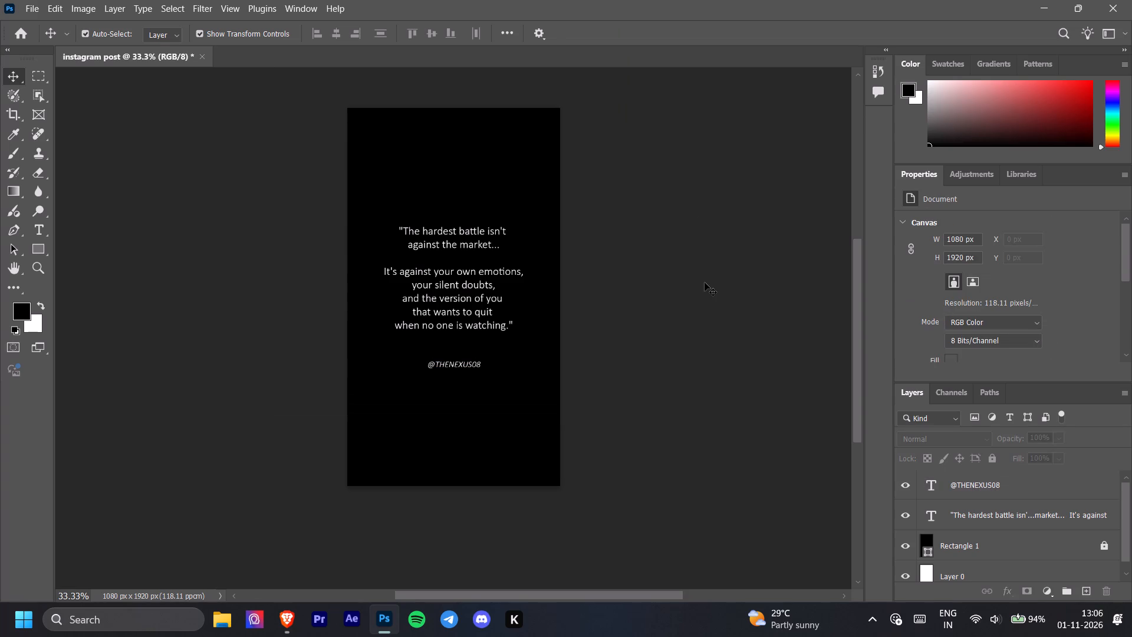
pyautogui.click(456, 365)
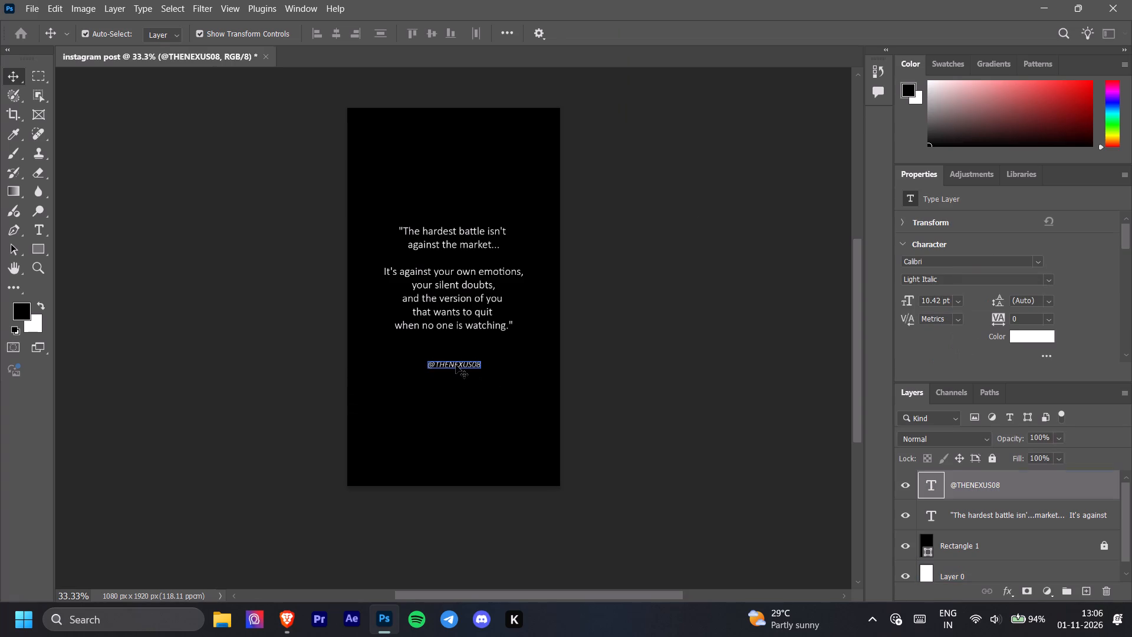
pyautogui.click(465, 365)
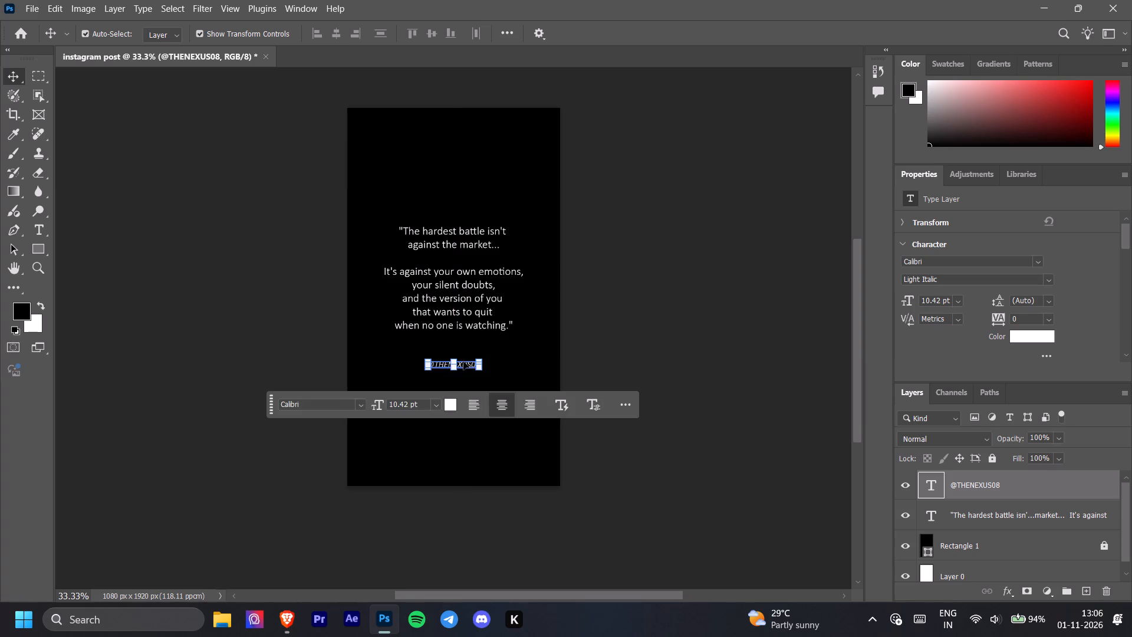
pyautogui.click(675, 358)
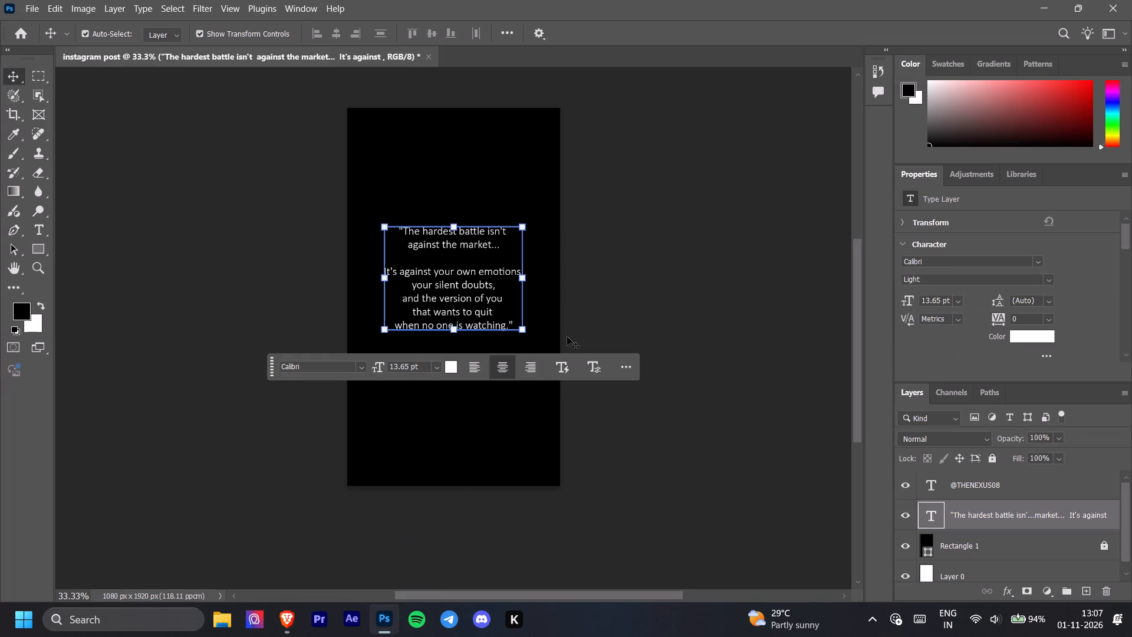
# Export the design as a PNG 2000 px wide, saved as "instagram post.png" in the Photoshop Projects folder.
pyautogui.click(671, 436)
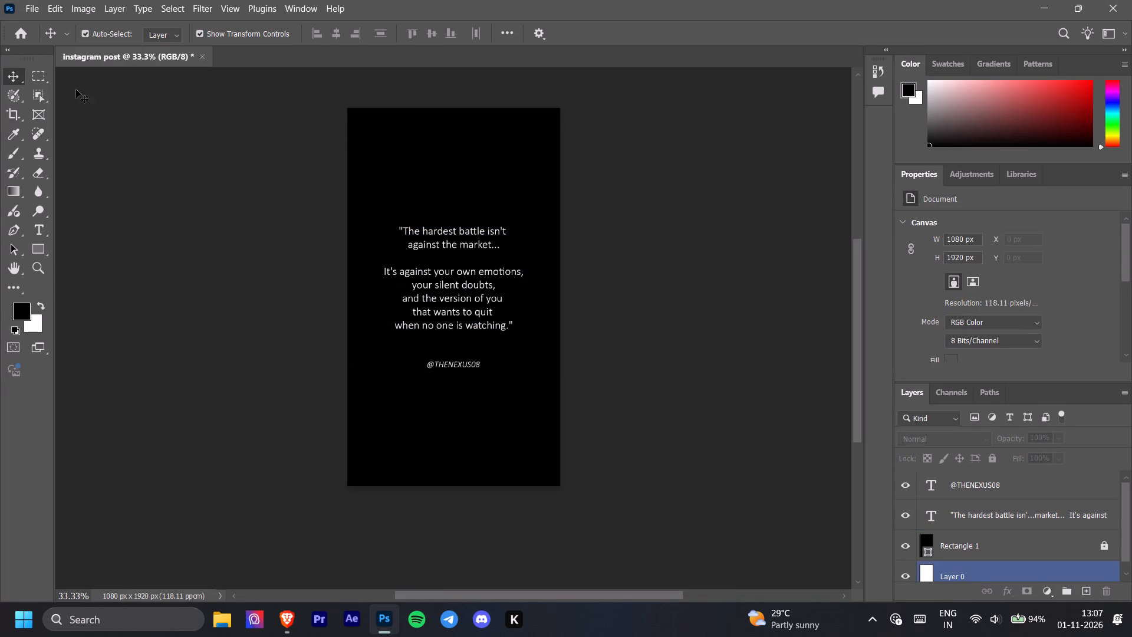
pyautogui.click(36, 9)
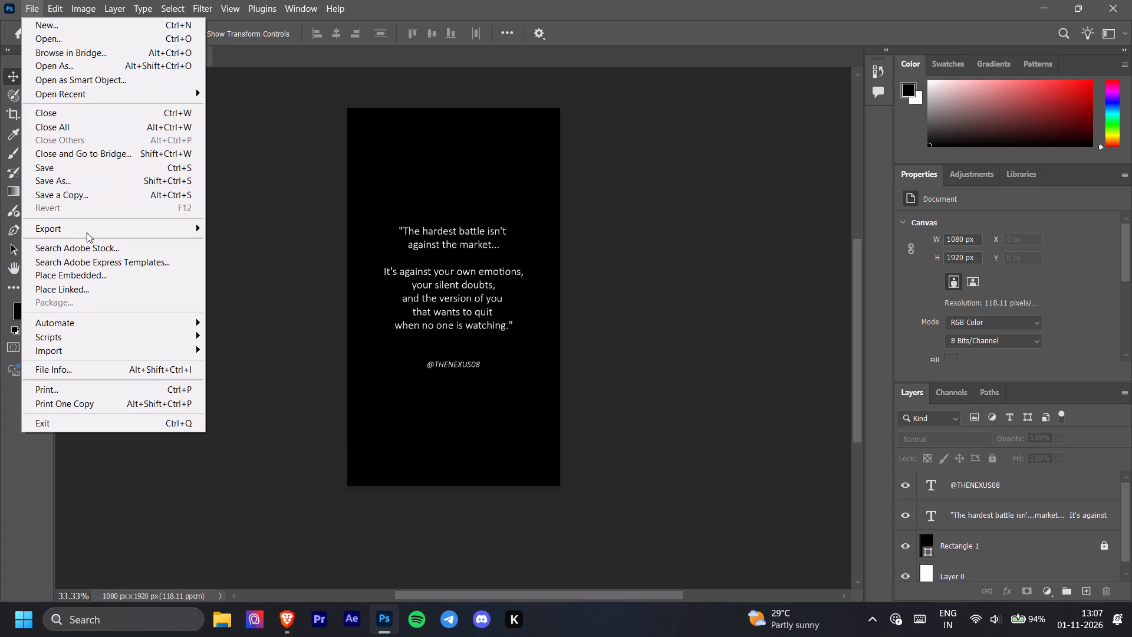
pyautogui.click(87, 232)
pyautogui.click(291, 242)
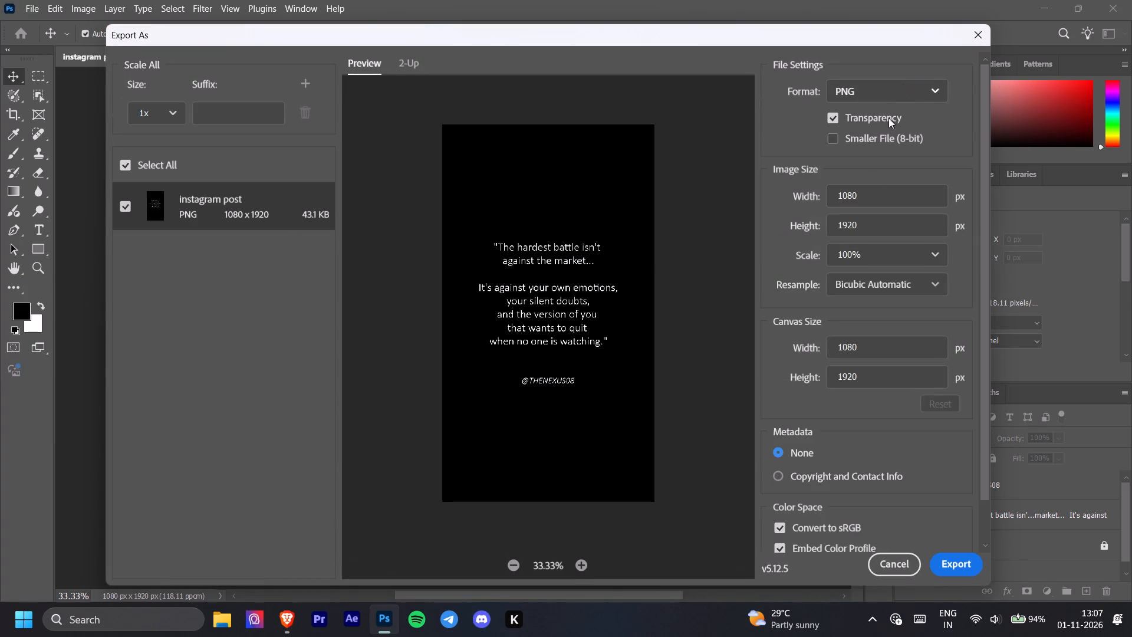
pyautogui.moveTo(866, 199); pyautogui.dragTo(866, 199)
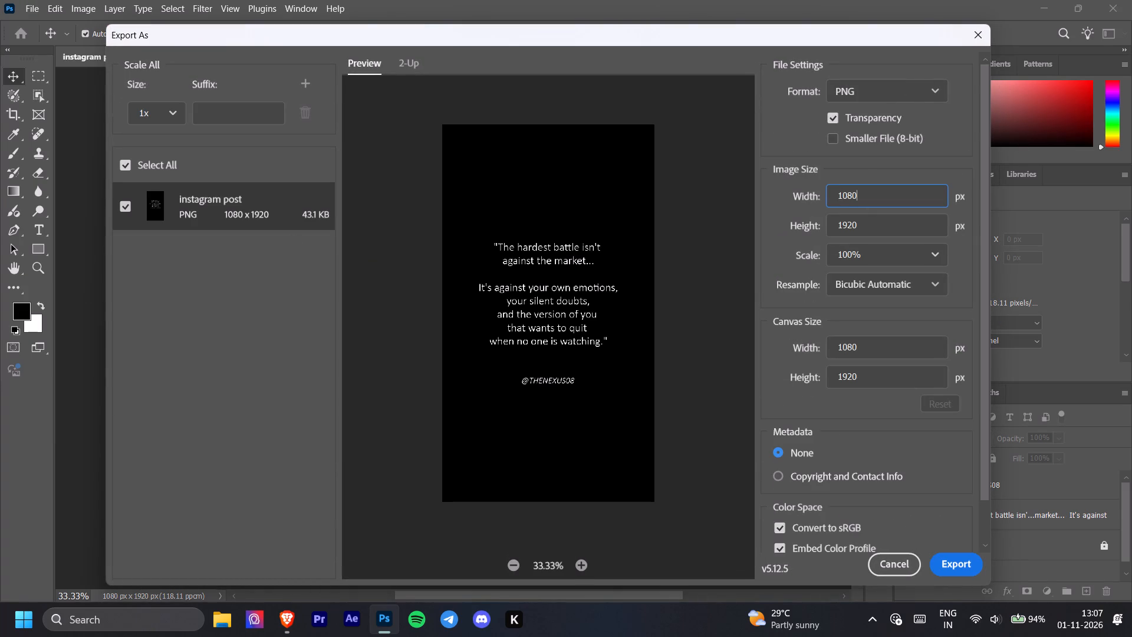
pyautogui.moveTo(866, 199); pyautogui.dragTo(828, 199)
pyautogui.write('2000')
pyautogui.click(869, 216)
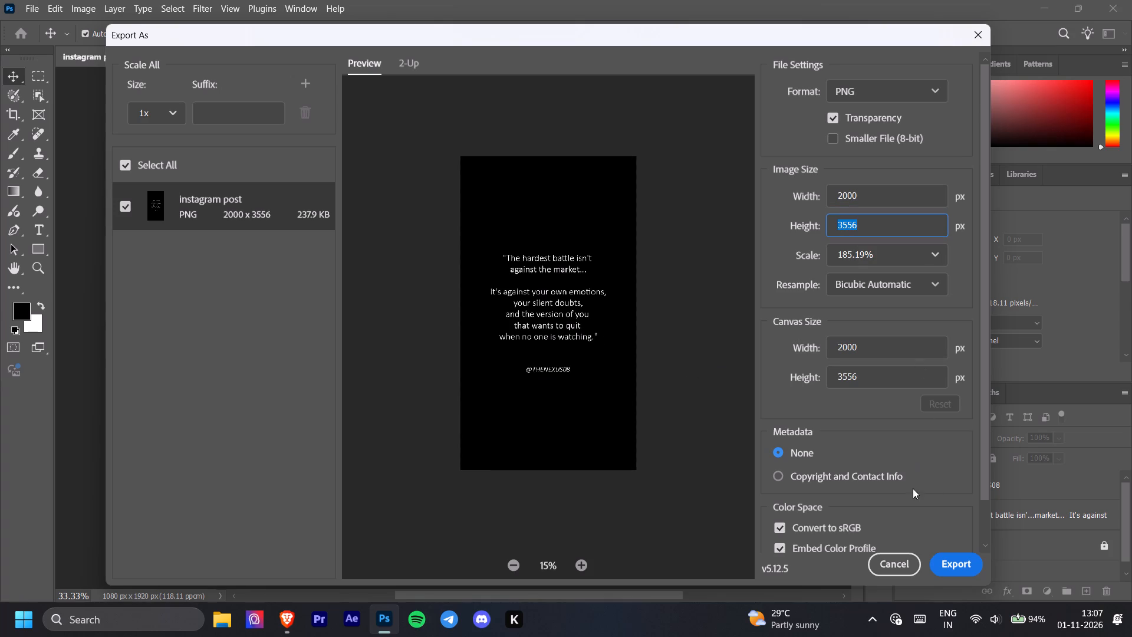
pyautogui.click(948, 560)
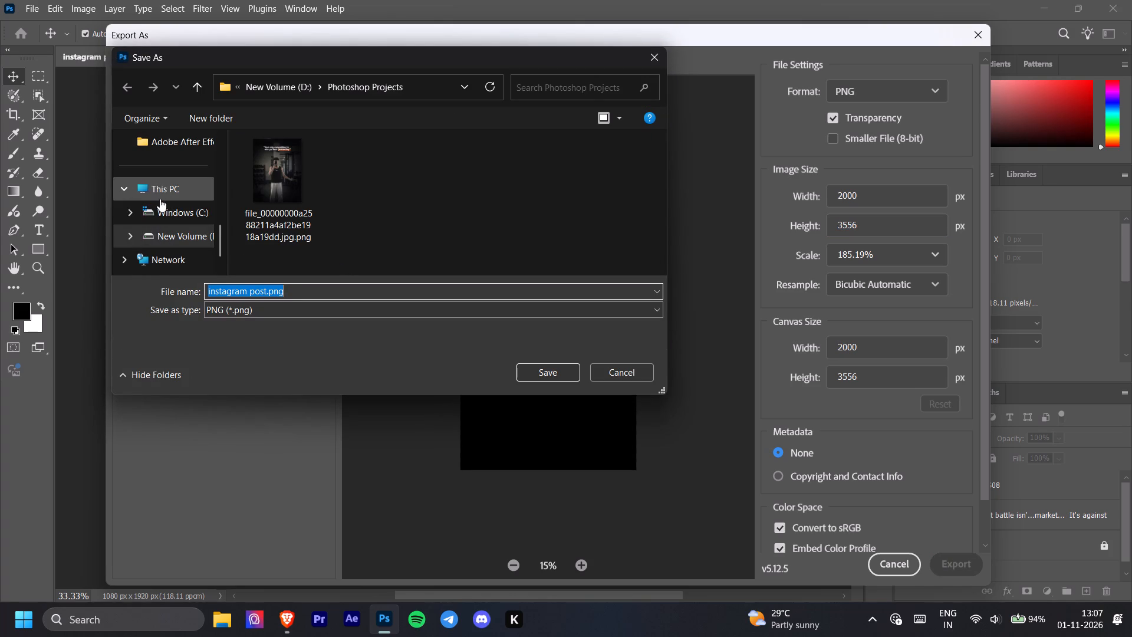
pyautogui.click(556, 376)
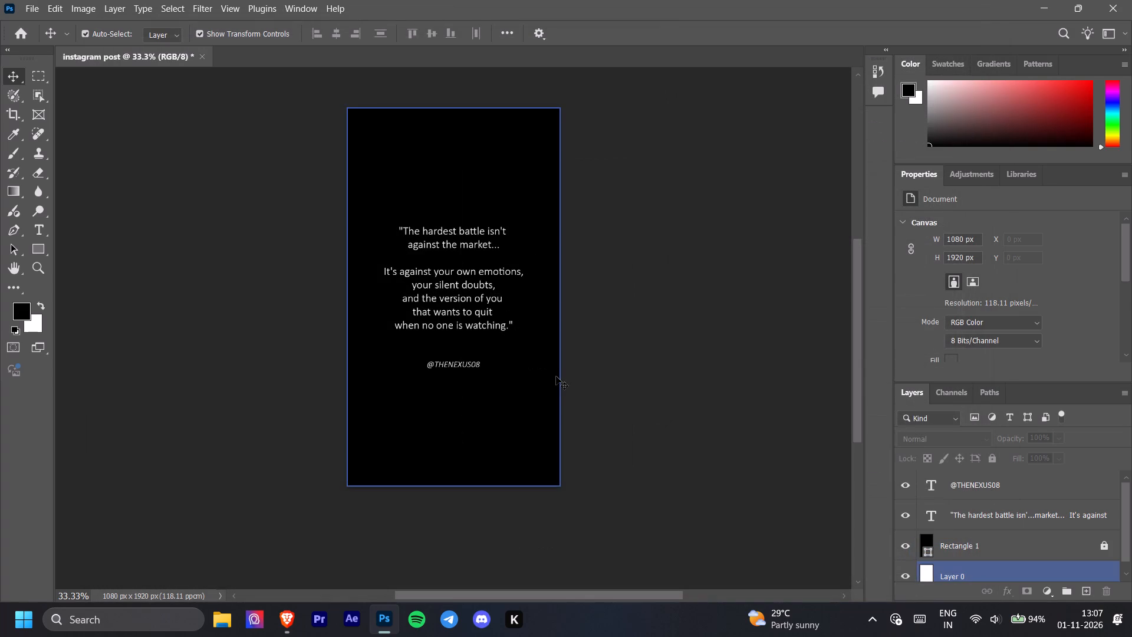
# Replace the whole quote text with the copied quote starting "Behind every consistent trader is a thousand silent battles" and commit it.
pyautogui.doubleClick(462, 295)
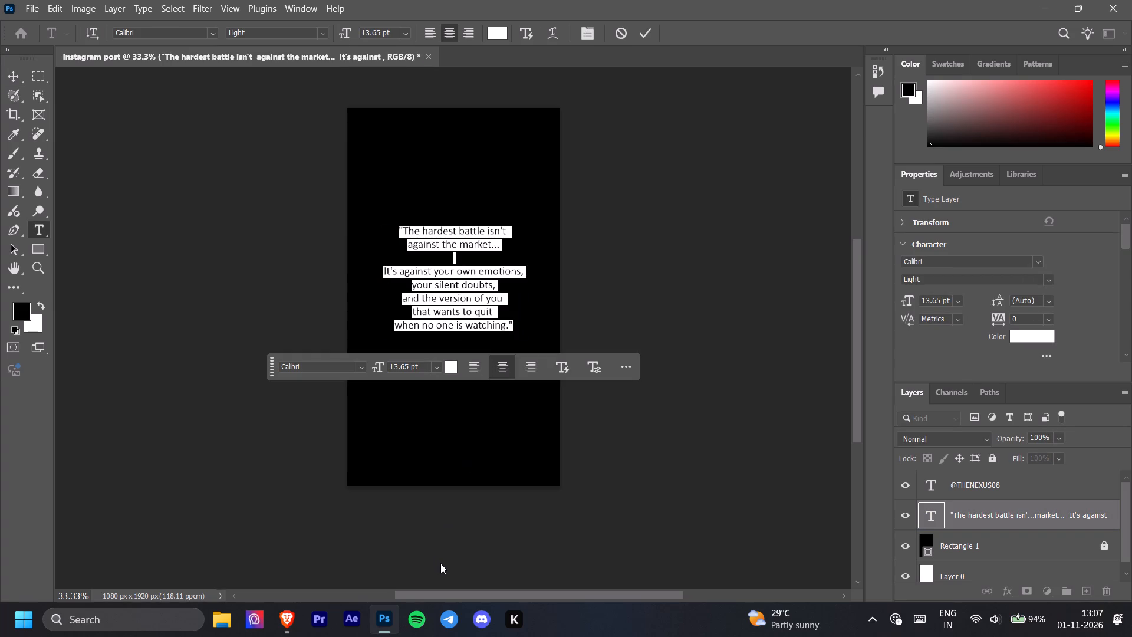
pyautogui.hotkey('ctrl', 'v')
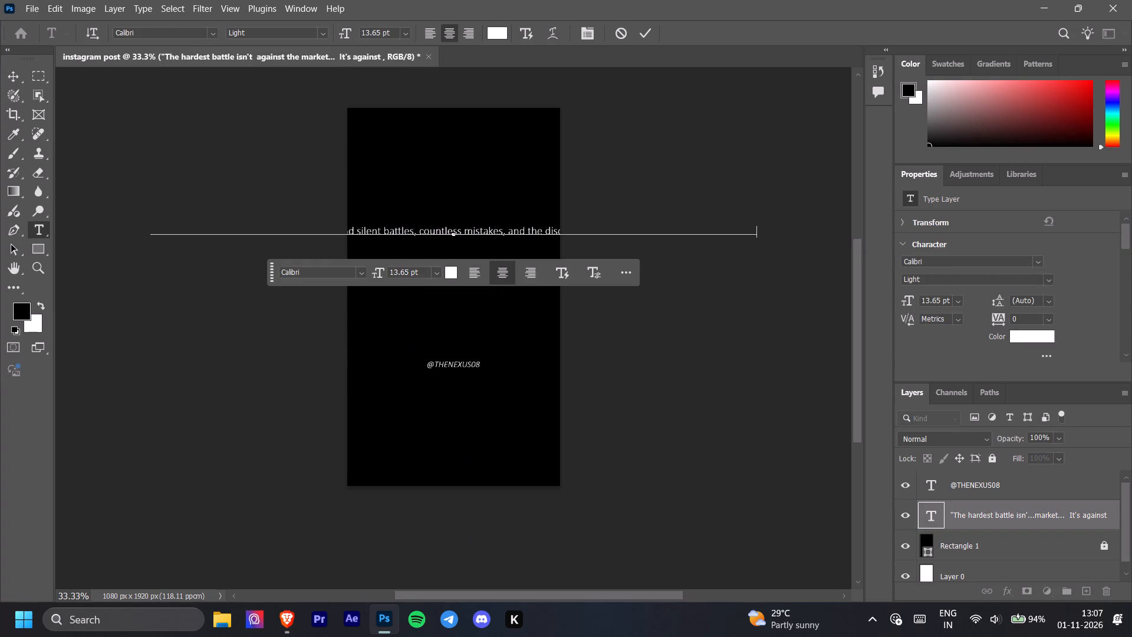
pyautogui.click(644, 31)
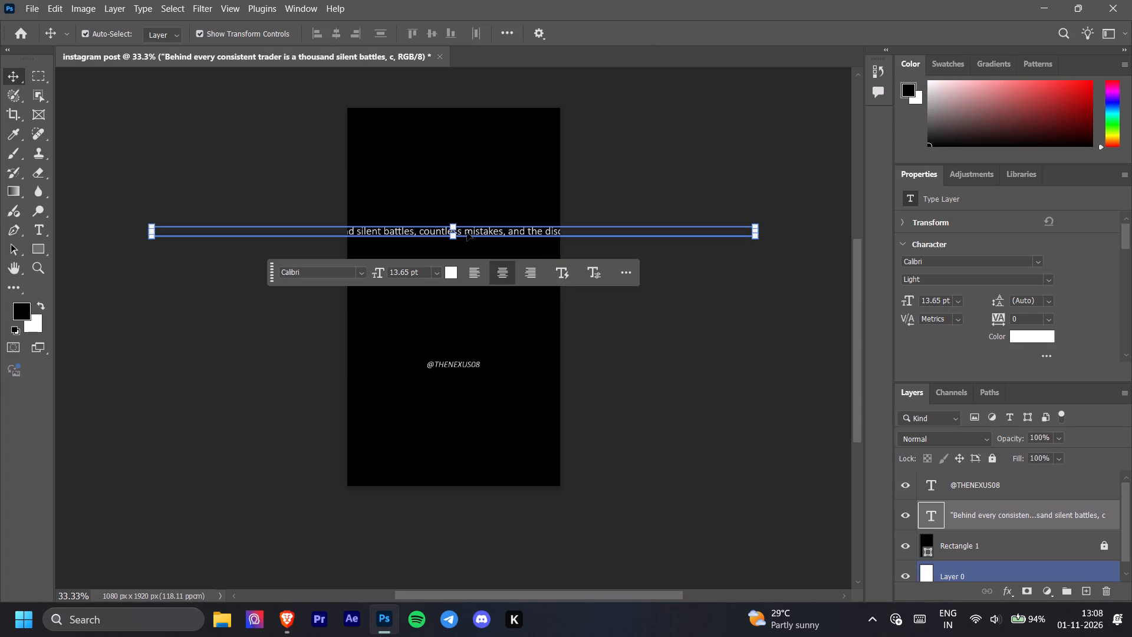
# Bring the quote's start onto the canvas, break the line before "thousand", and left-align the text, committing the edit.
pyautogui.moveTo(473, 234); pyautogui.dragTo(695, 235)
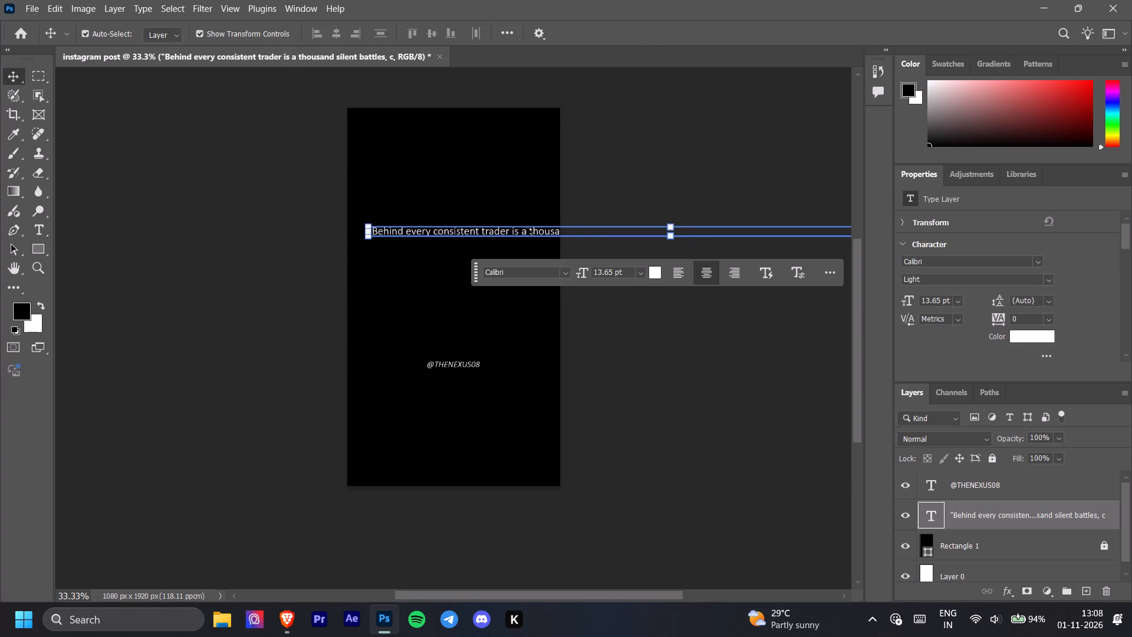
pyautogui.moveTo(541, 231); pyautogui.dragTo(510, 237)
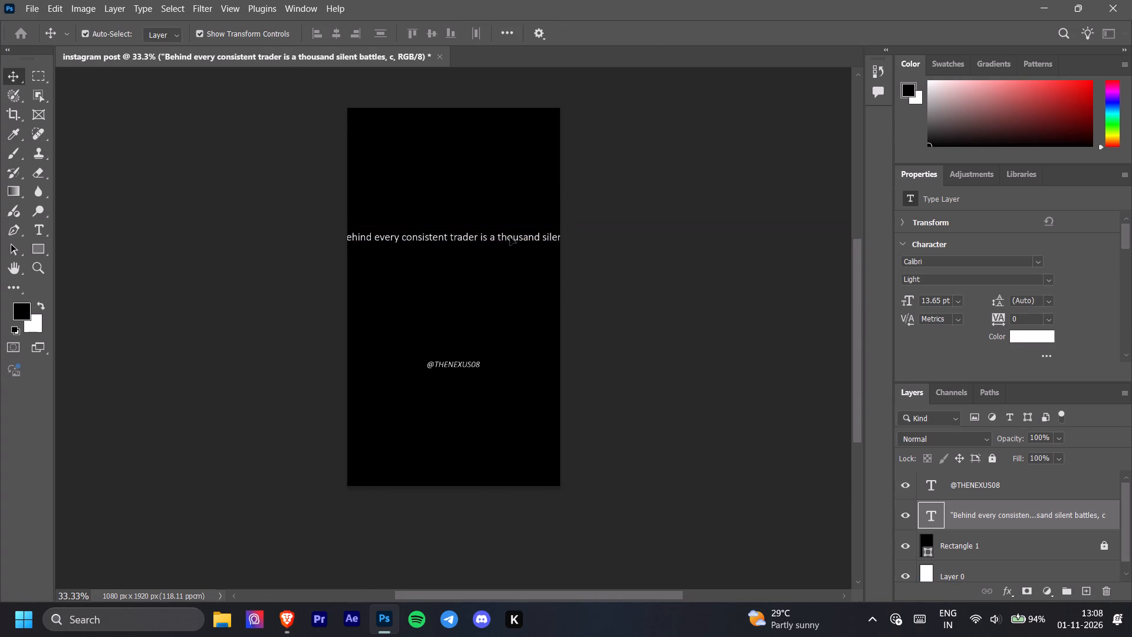
pyautogui.doubleClick(498, 238)
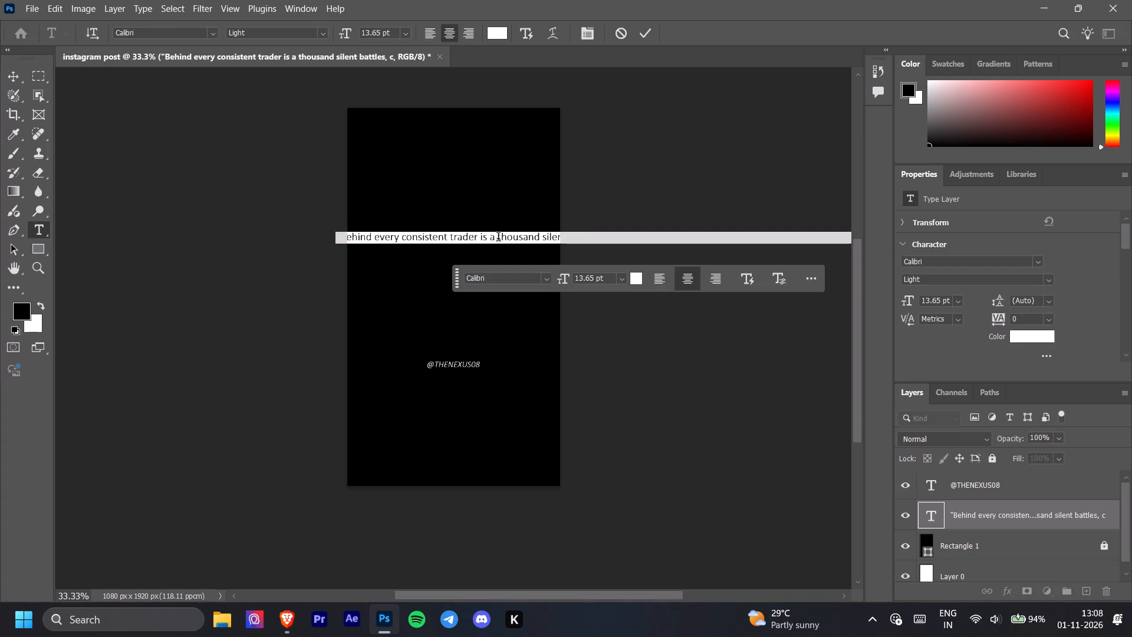
pyautogui.click(498, 238)
pyautogui.press('BackSpace')
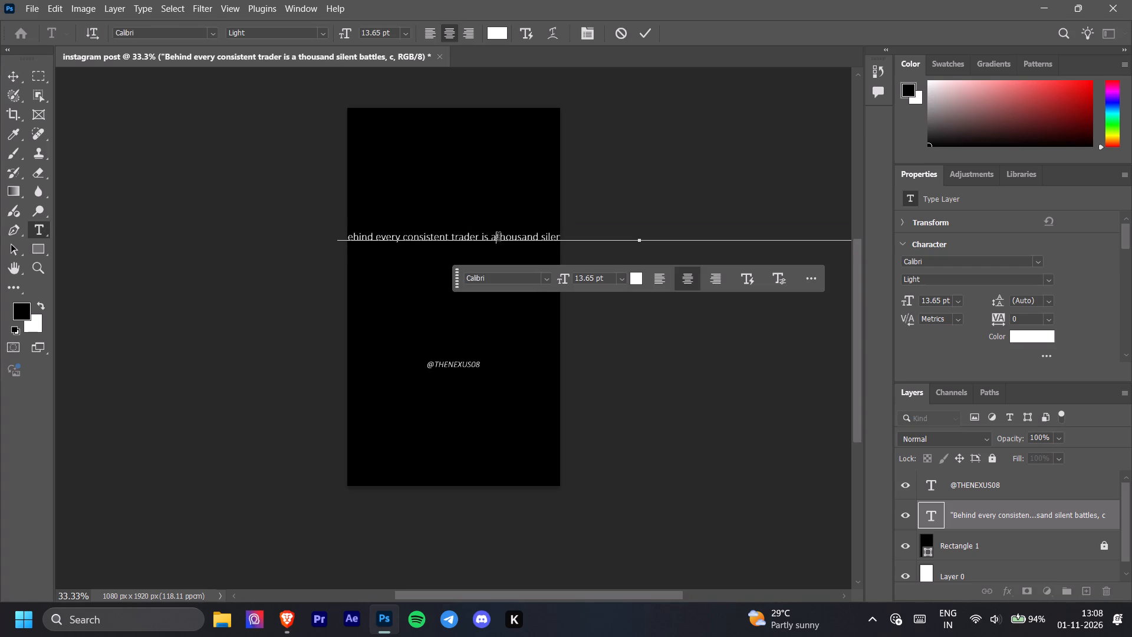
pyautogui.press('Return')
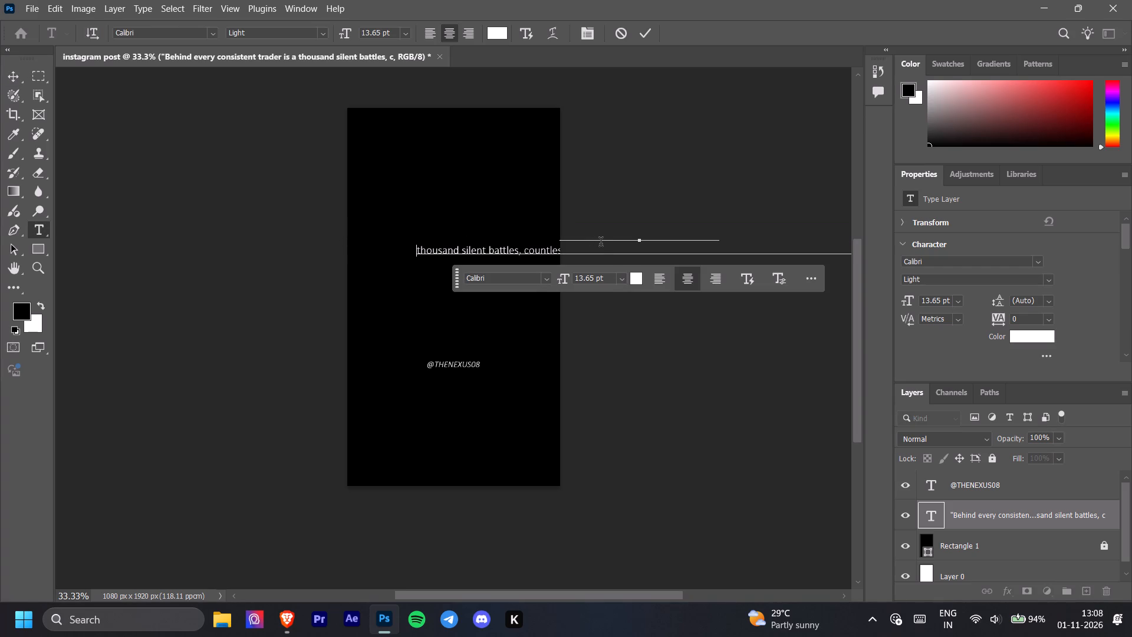
pyautogui.click(660, 284)
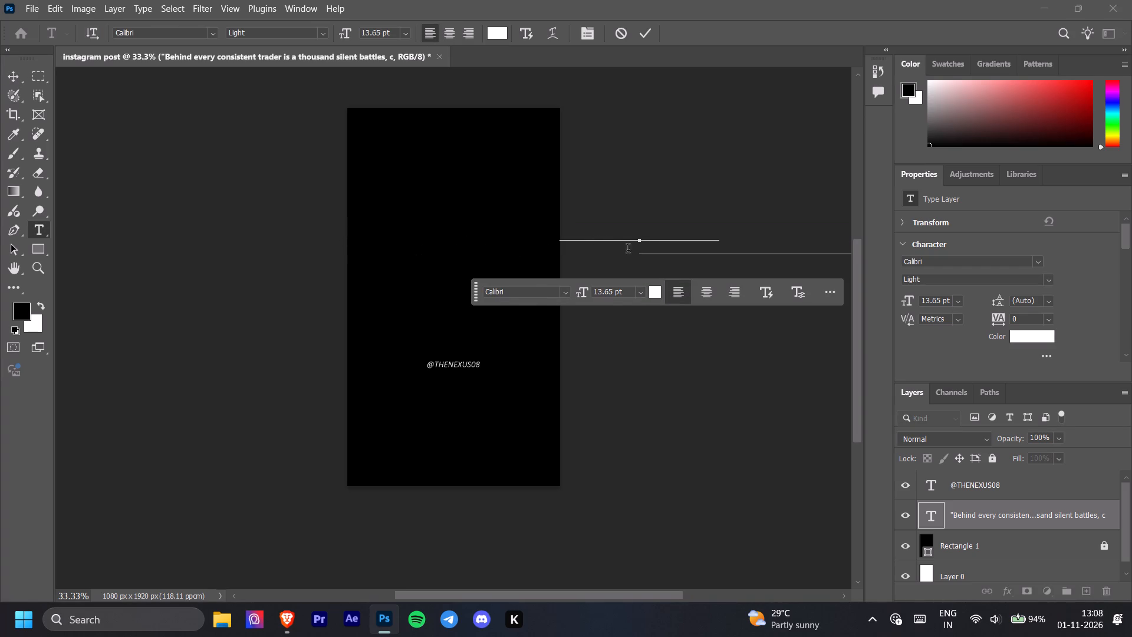
pyautogui.click(644, 37)
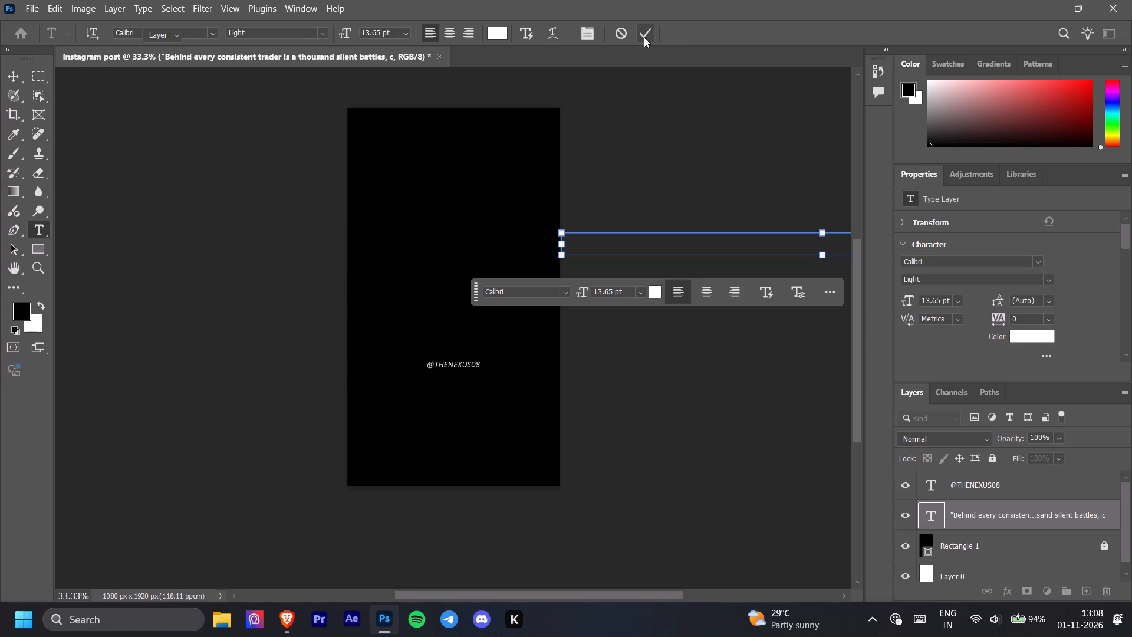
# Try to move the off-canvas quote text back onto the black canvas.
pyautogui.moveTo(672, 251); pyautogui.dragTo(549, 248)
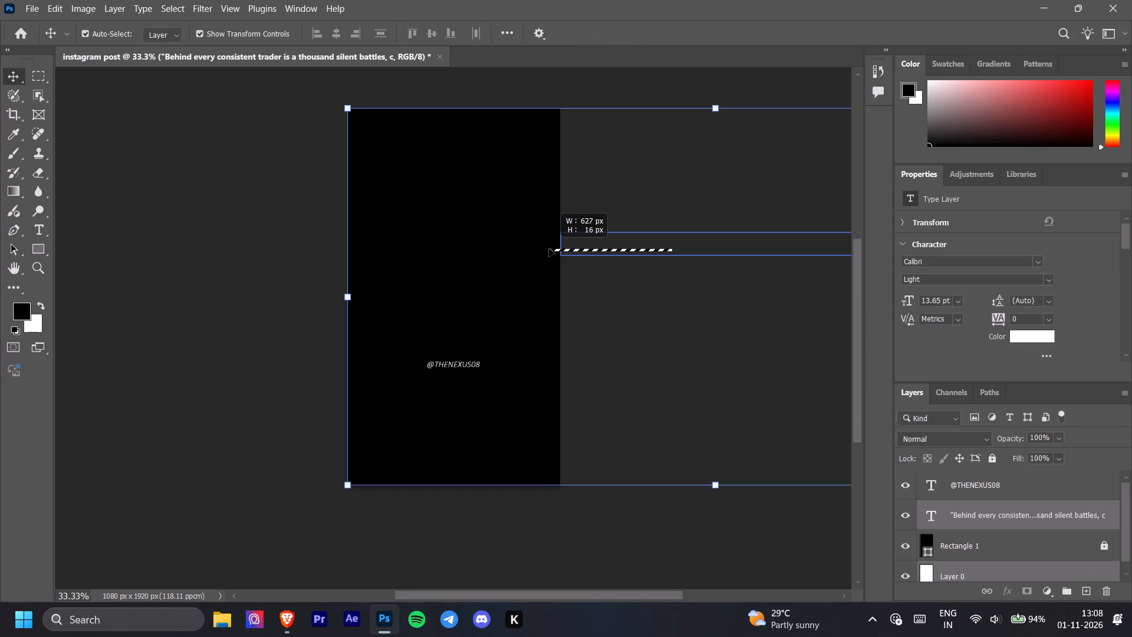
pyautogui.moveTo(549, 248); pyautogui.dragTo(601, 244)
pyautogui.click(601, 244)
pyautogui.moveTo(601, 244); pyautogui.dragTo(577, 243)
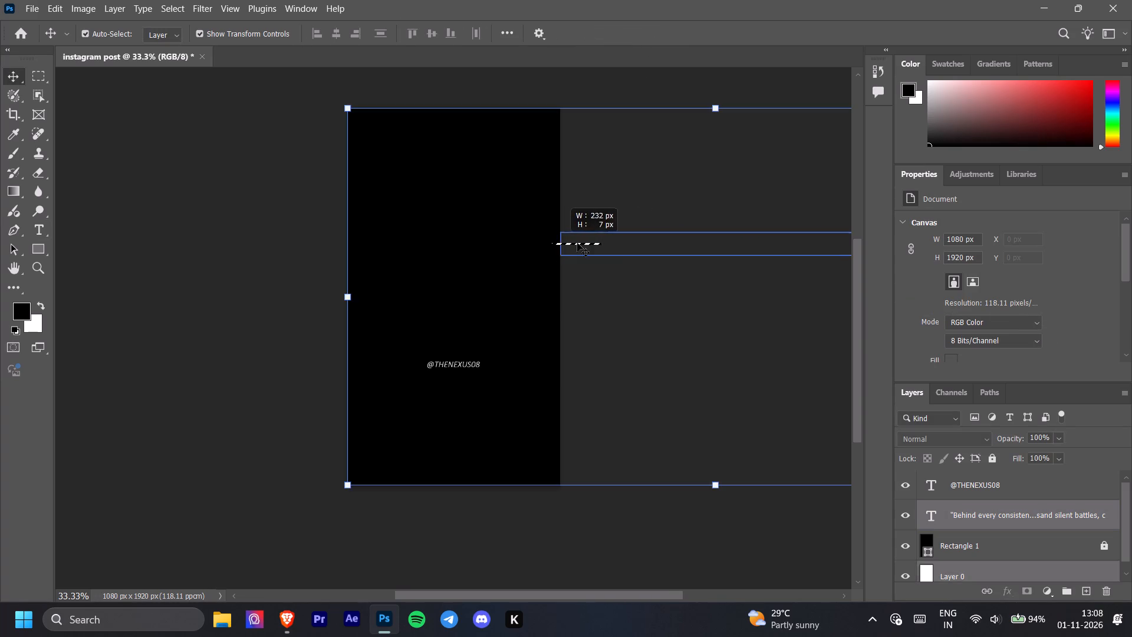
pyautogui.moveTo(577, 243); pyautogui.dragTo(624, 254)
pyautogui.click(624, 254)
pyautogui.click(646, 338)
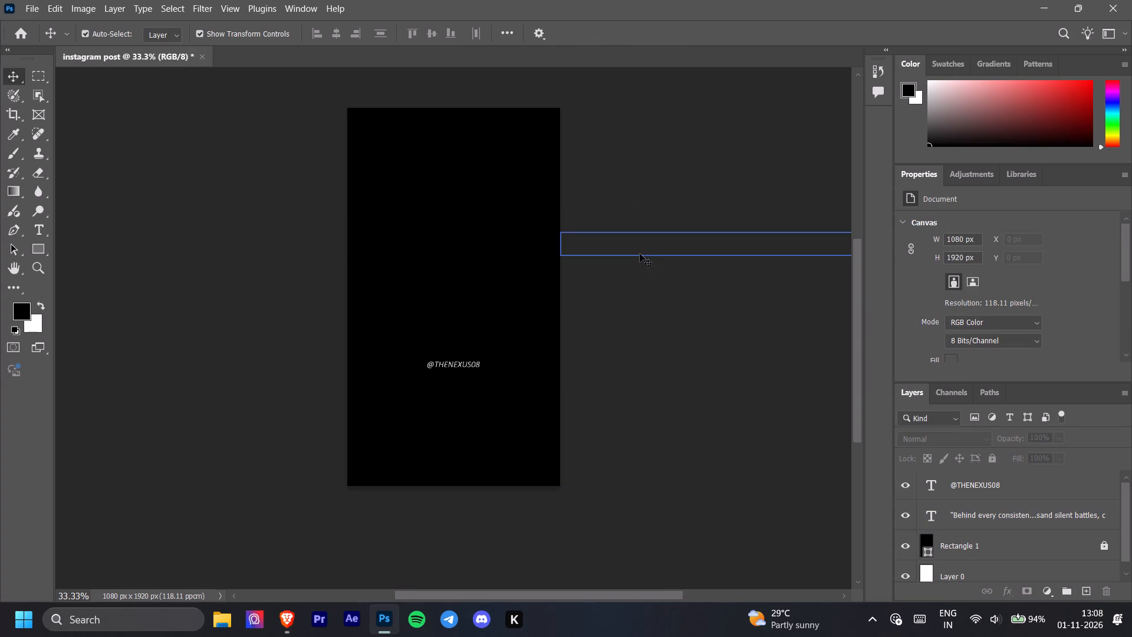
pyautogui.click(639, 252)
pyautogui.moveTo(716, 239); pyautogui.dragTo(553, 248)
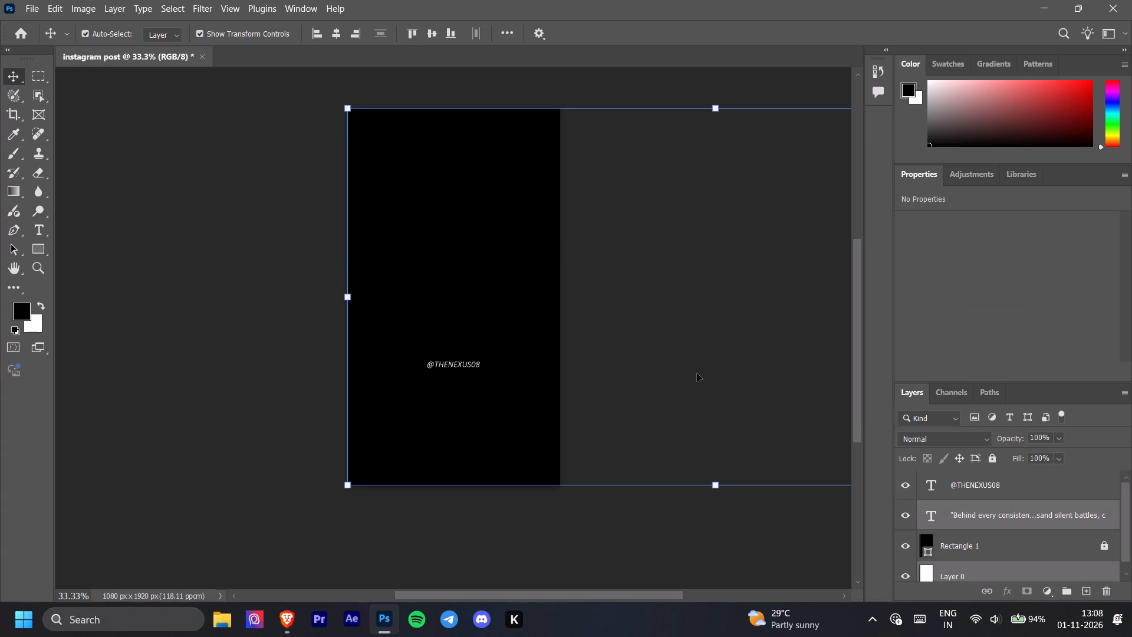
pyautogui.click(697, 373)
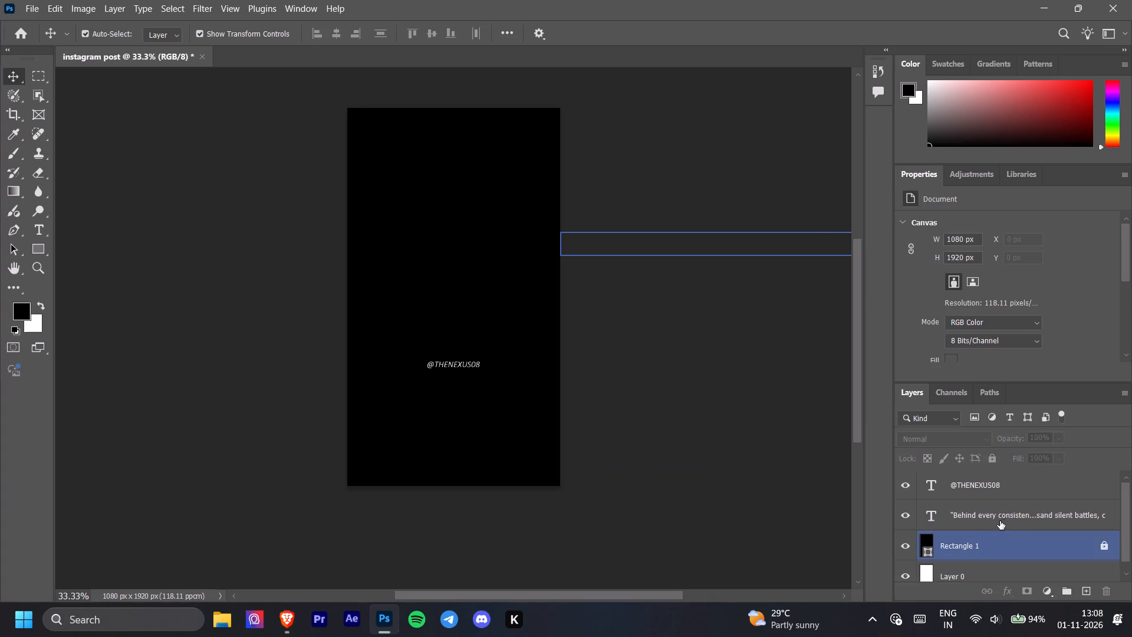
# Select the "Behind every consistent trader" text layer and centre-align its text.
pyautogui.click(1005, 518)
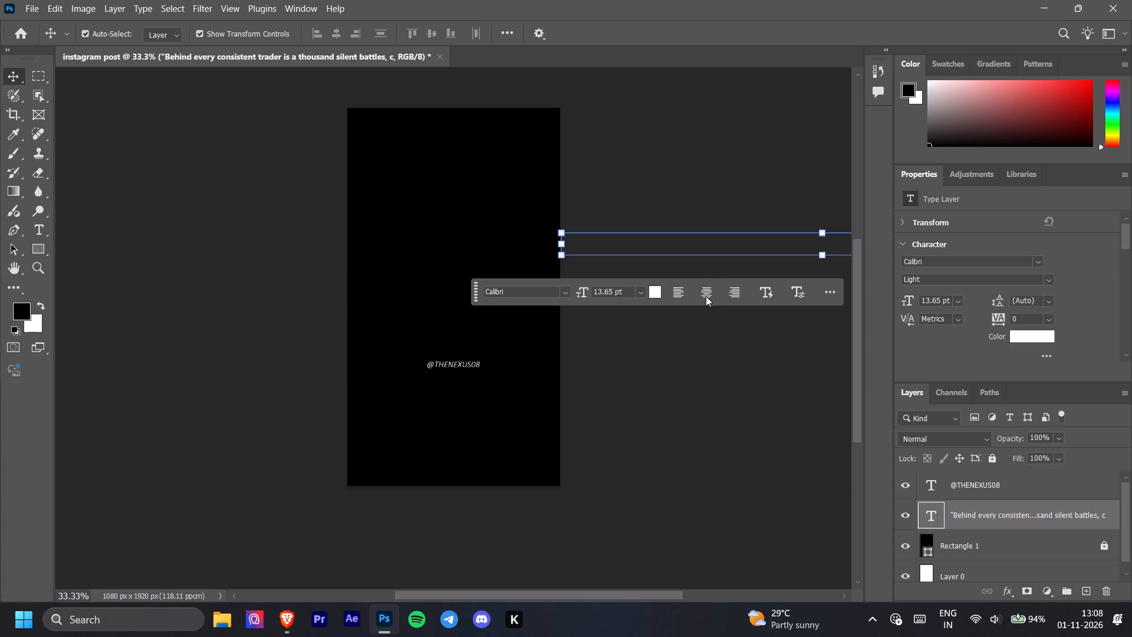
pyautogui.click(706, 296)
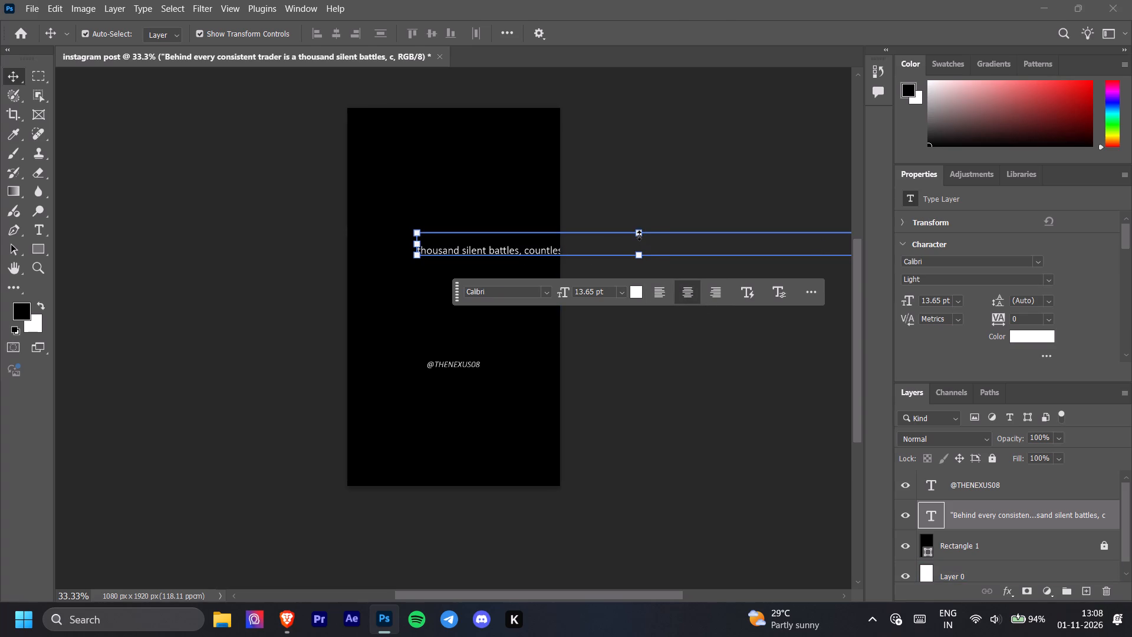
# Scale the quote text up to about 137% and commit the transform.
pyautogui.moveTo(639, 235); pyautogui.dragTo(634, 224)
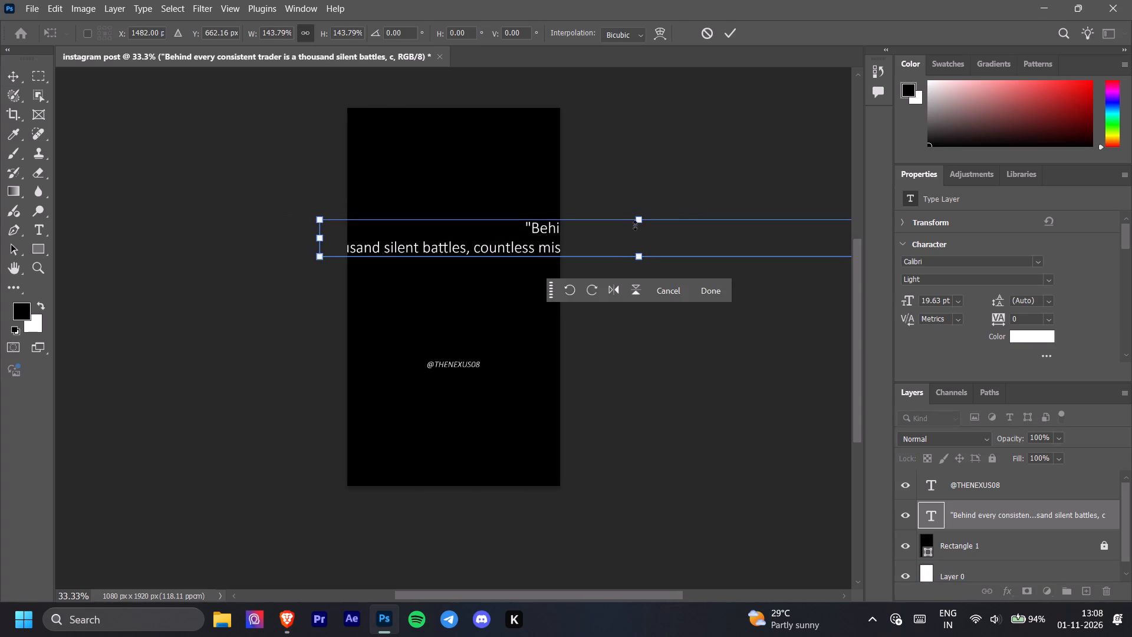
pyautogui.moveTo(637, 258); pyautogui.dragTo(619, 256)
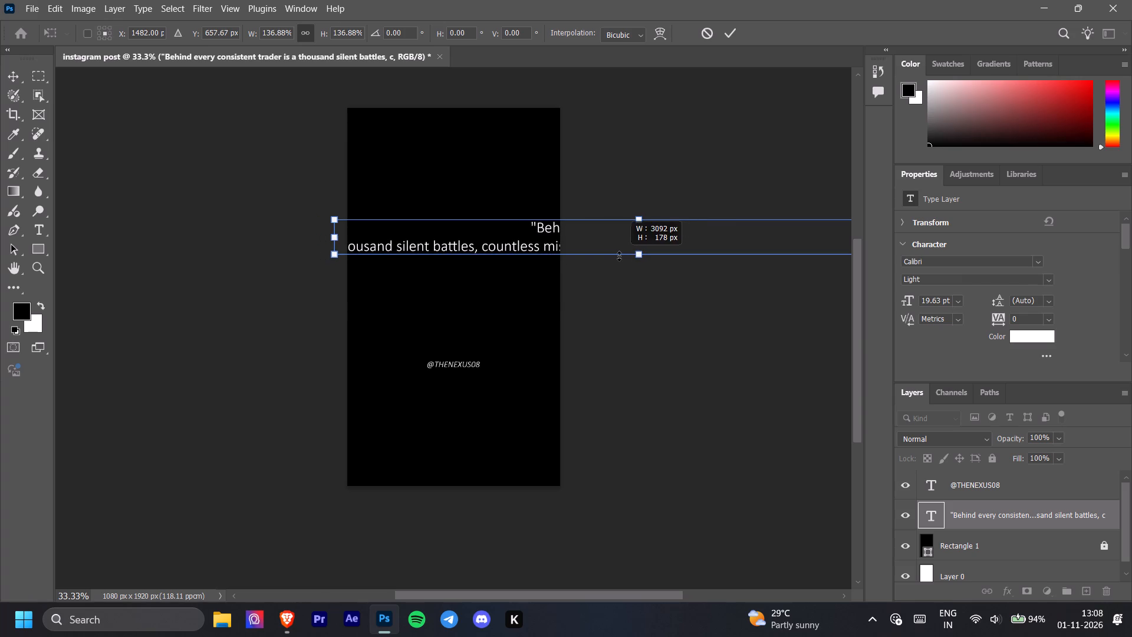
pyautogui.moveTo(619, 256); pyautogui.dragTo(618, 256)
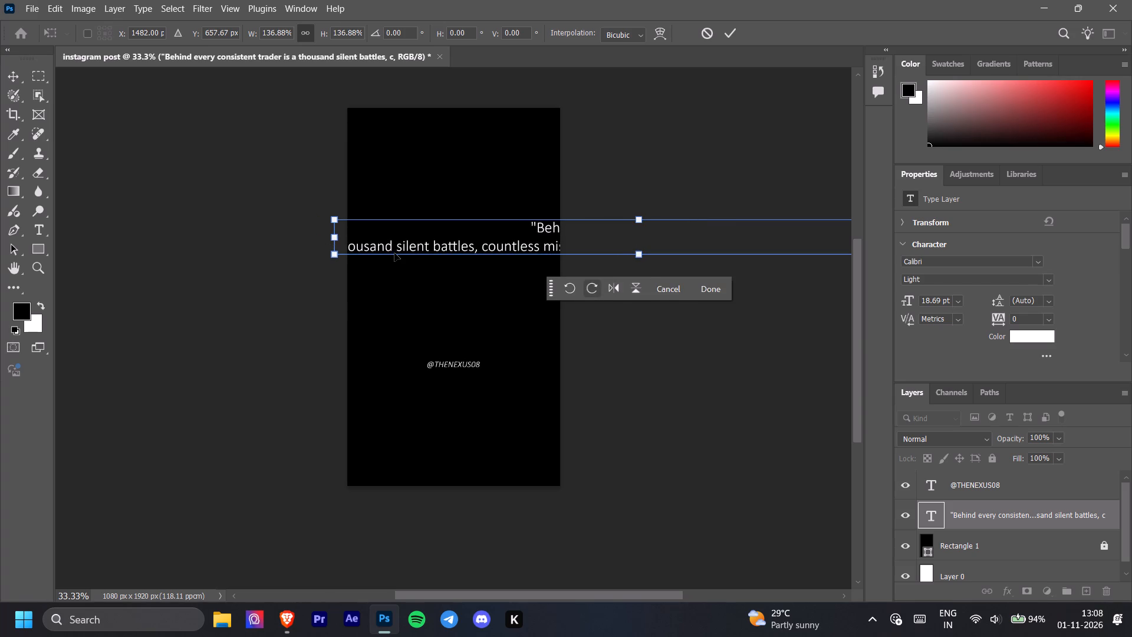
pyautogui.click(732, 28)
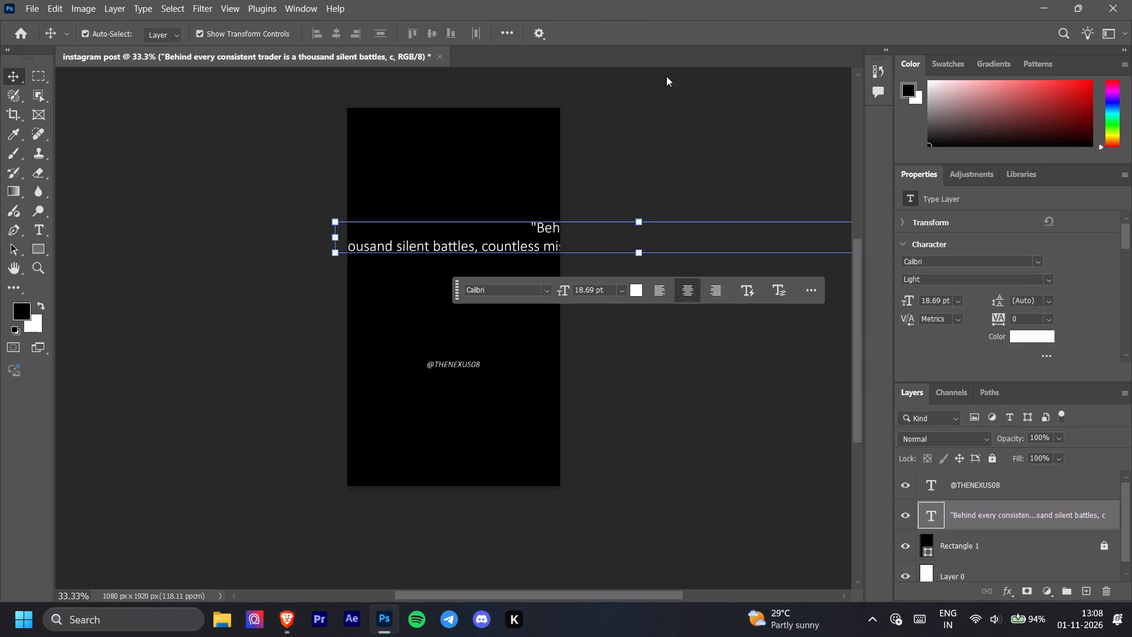
# Left-align the quote text and move it so the beginnings of both lines lie on the canvas.
pyautogui.moveTo(463, 249); pyautogui.dragTo(322, 255)
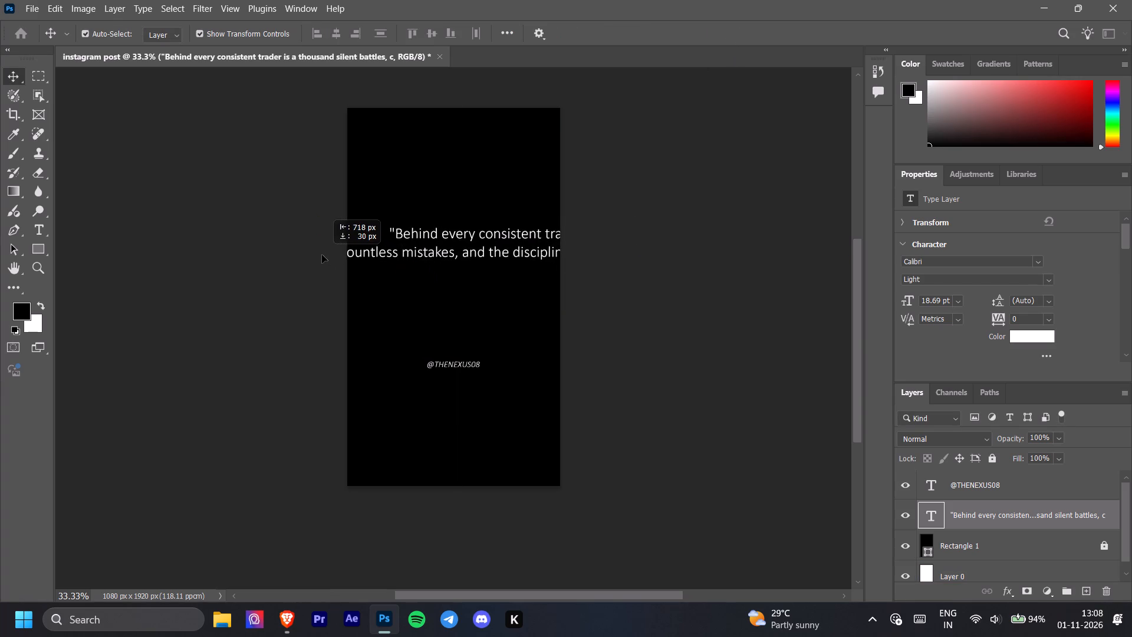
pyautogui.moveTo(322, 255); pyautogui.dragTo(364, 263)
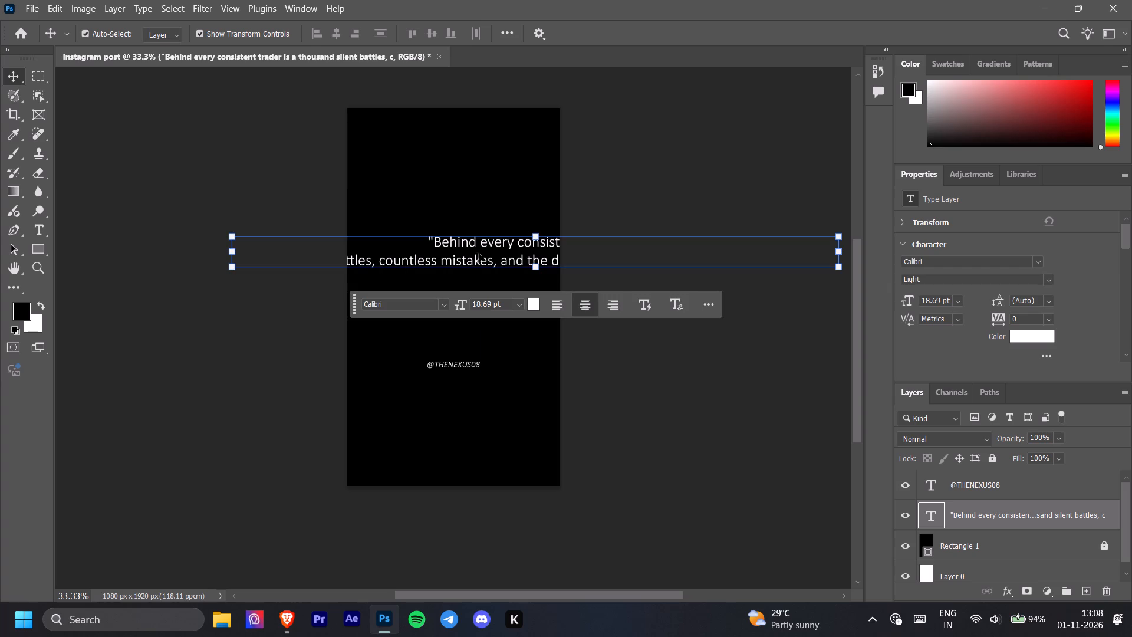
pyautogui.moveTo(471, 264); pyautogui.dragTo(369, 261)
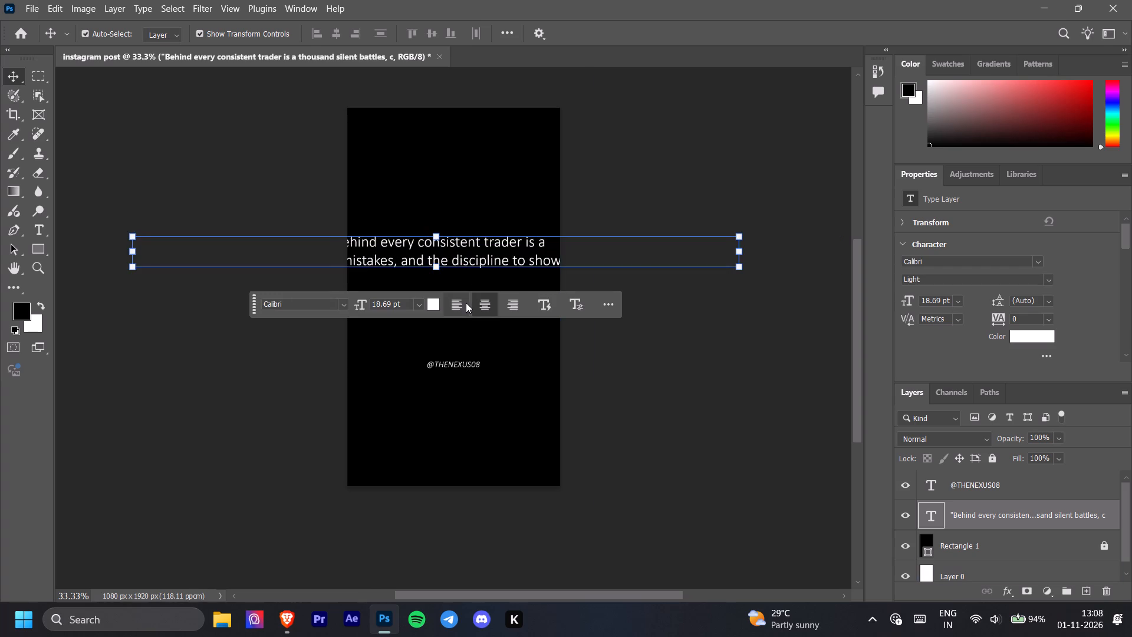
pyautogui.click(466, 303)
pyautogui.moveTo(486, 261); pyautogui.dragTo(425, 259)
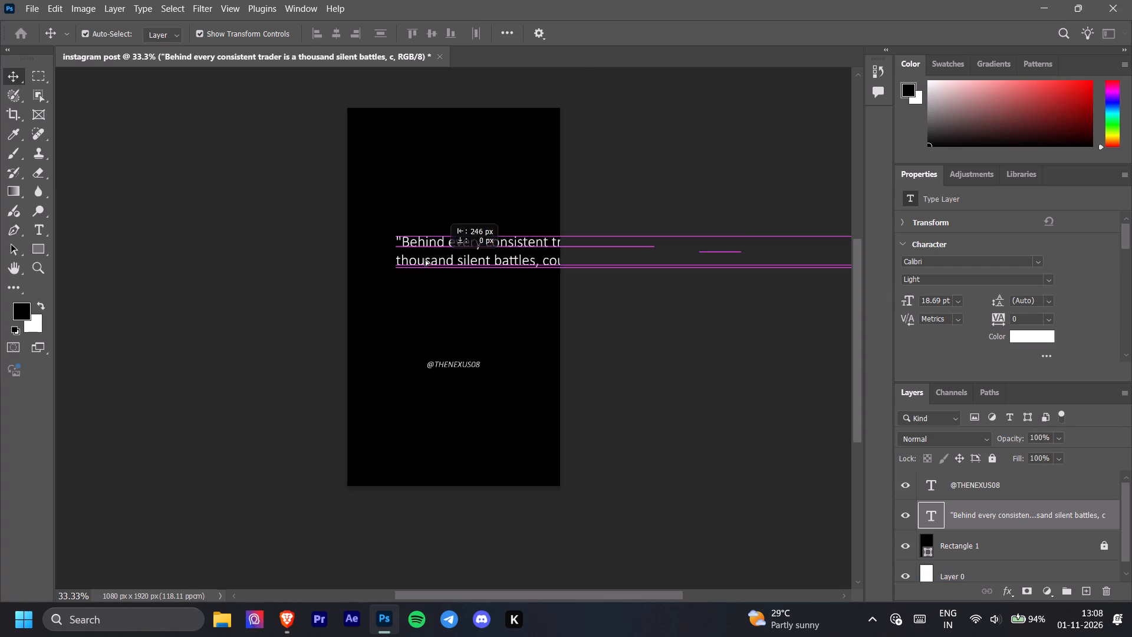
pyautogui.moveTo(425, 259); pyautogui.dragTo(394, 259)
# Scale the quote text down to about 68%, giving a 12.71 pt font size, and commit the transform.
pyautogui.moveTo(657, 272); pyautogui.dragTo(655, 255)
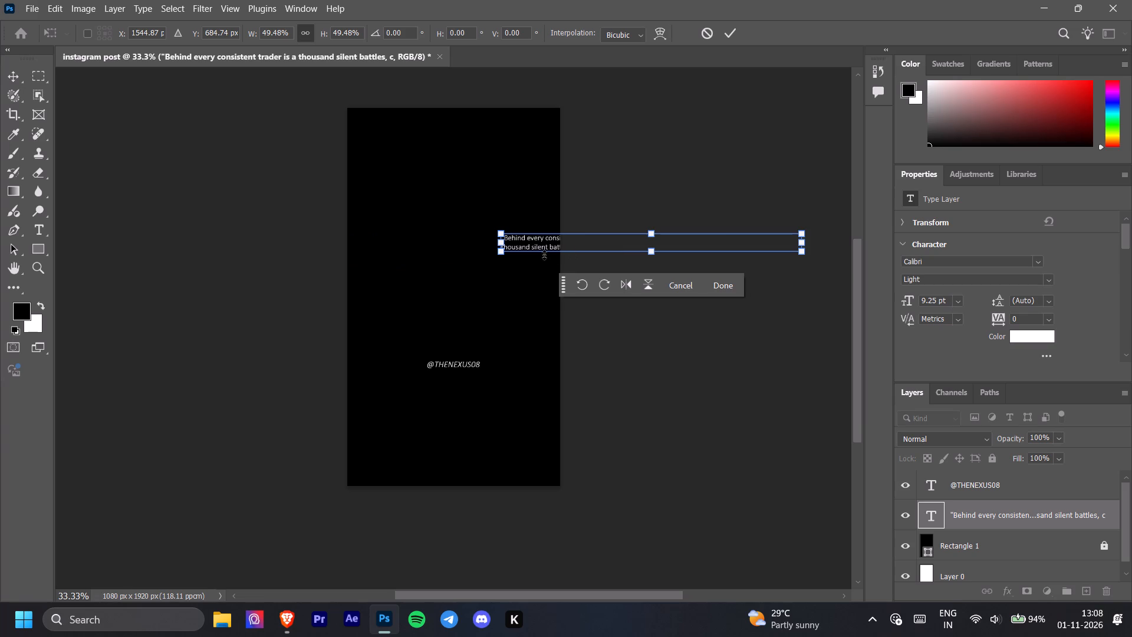
pyautogui.moveTo(543, 253); pyautogui.dragTo(513, 260)
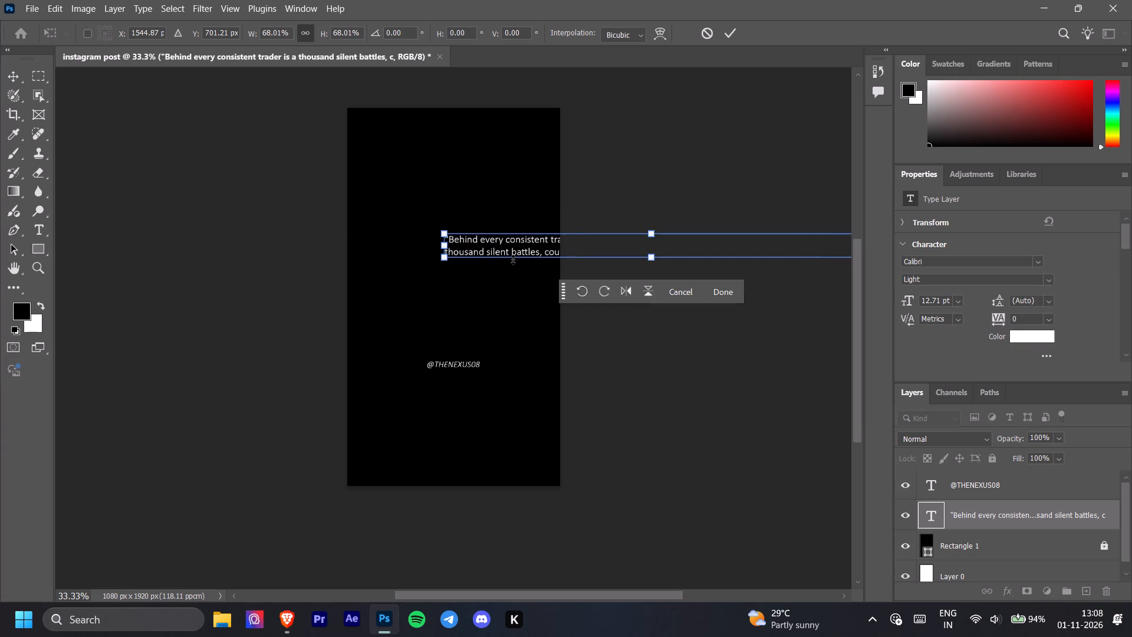
pyautogui.click(727, 30)
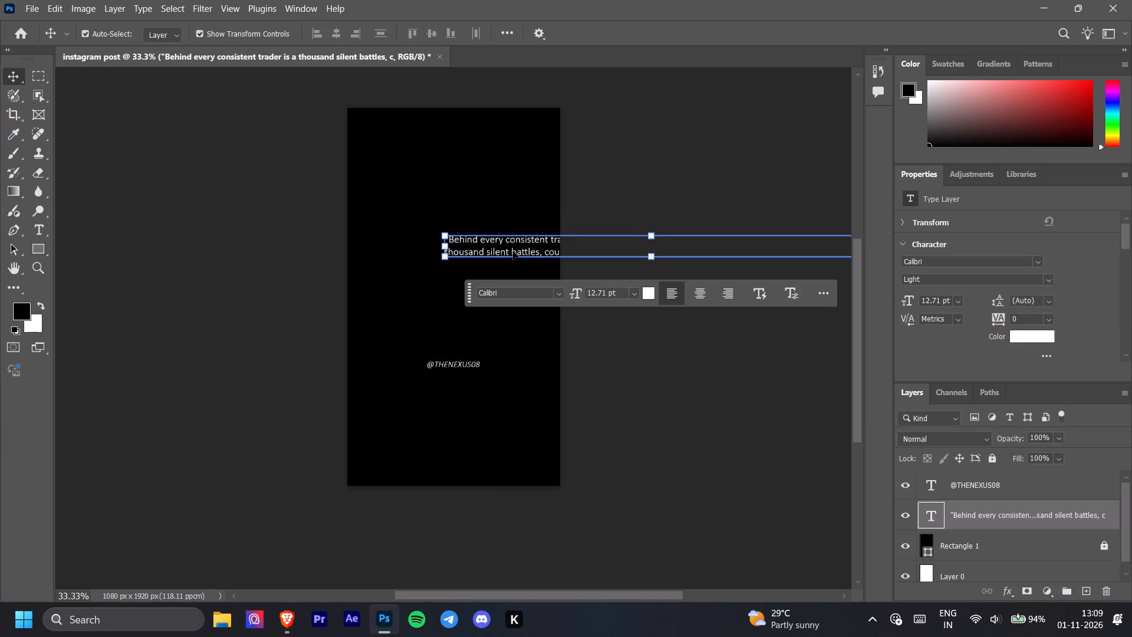
# Move the quote text horizontally so both lines begin just inside the canvas's left edge.
pyautogui.moveTo(514, 251); pyautogui.dragTo(429, 251)
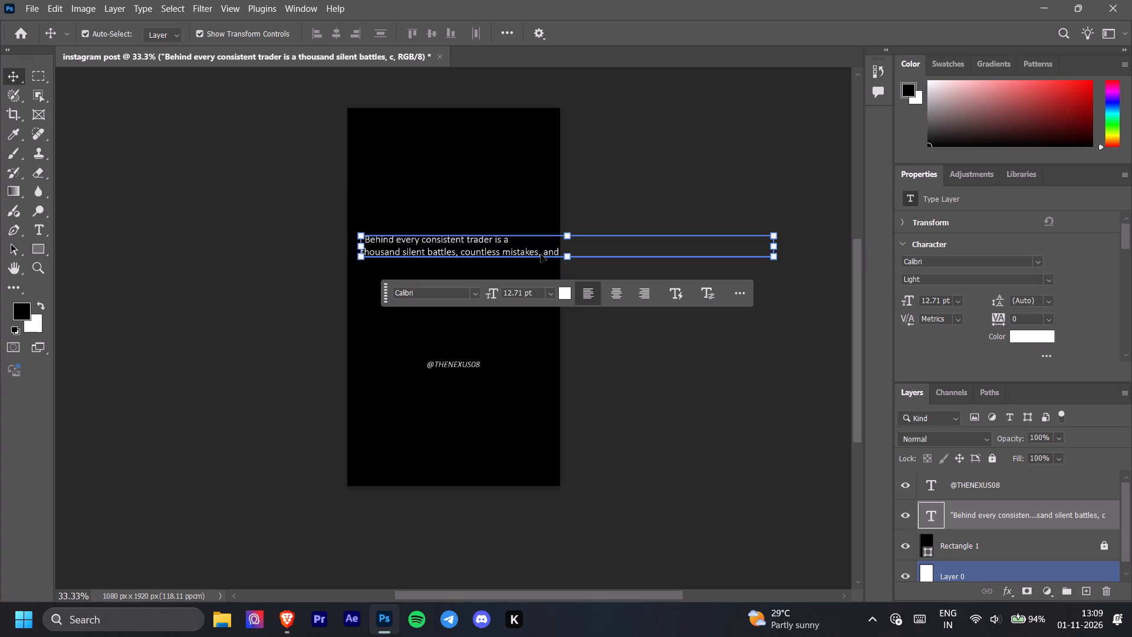
# Break the quote's second line before "and the discipline", centre-align the new last line and commit the text edit.
pyautogui.doubleClick(541, 254)
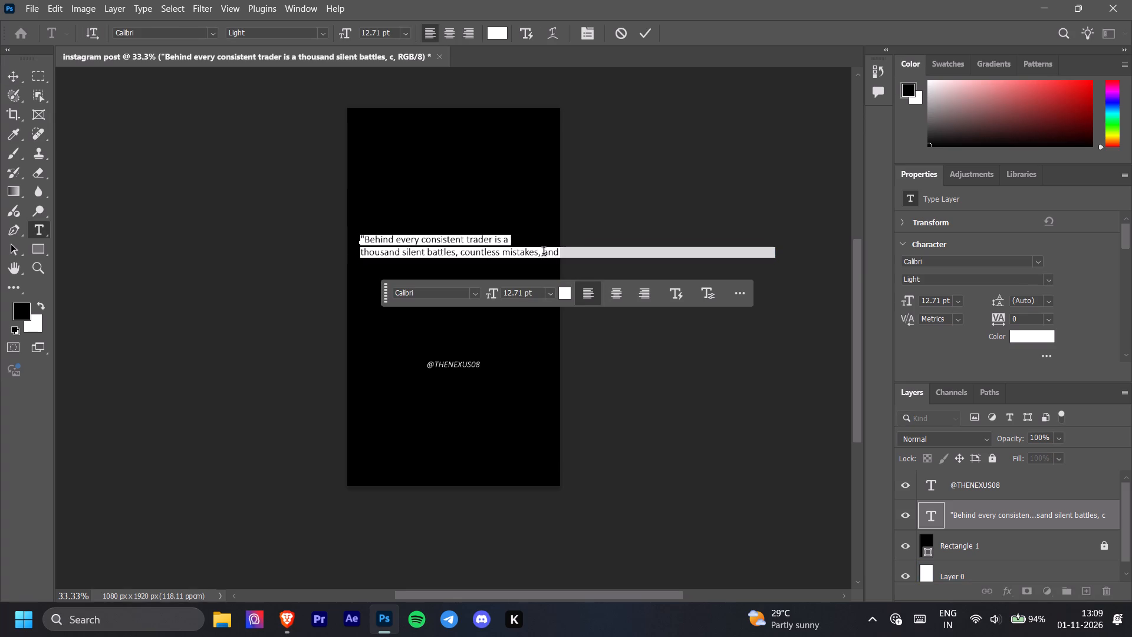
pyautogui.click(544, 253)
pyautogui.press('BackSpace')
pyautogui.press('Return')
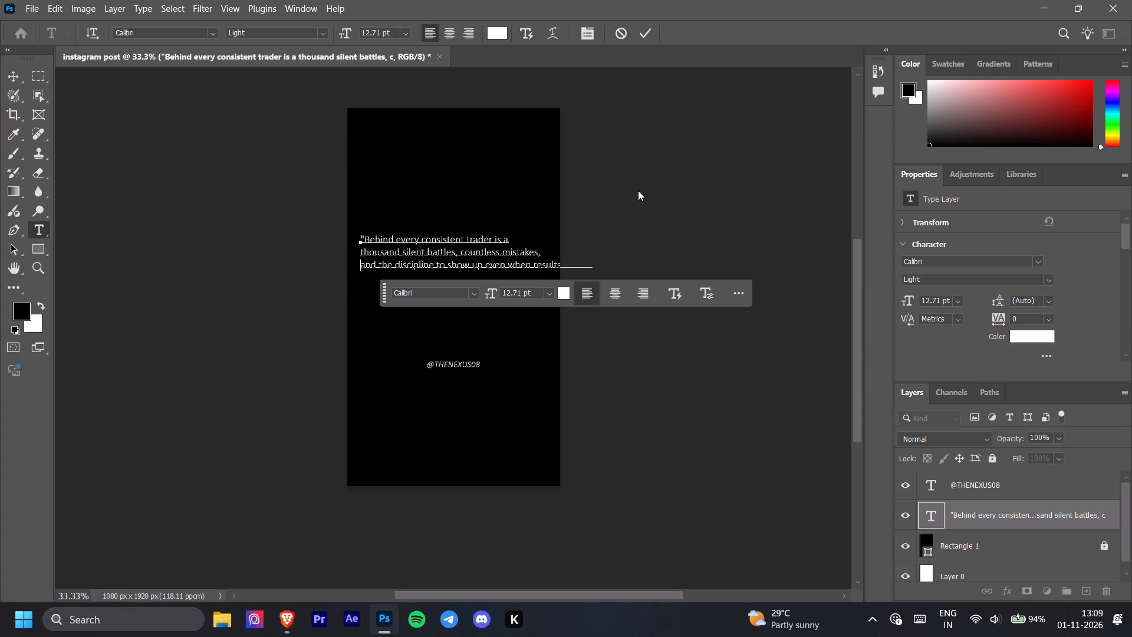
pyautogui.click(613, 293)
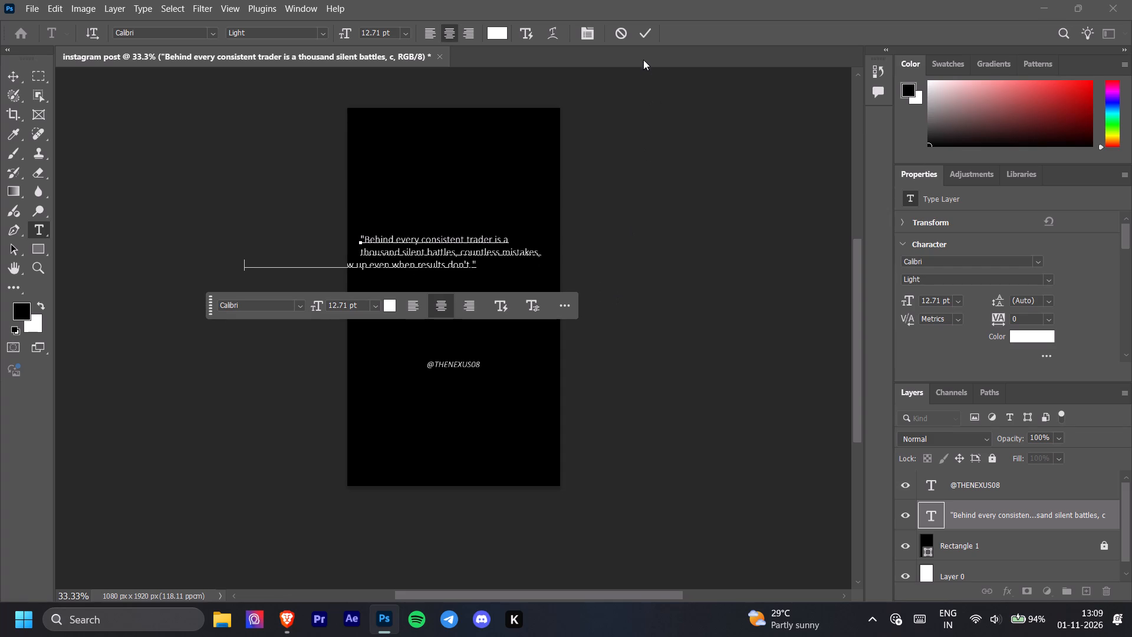
pyautogui.click(643, 38)
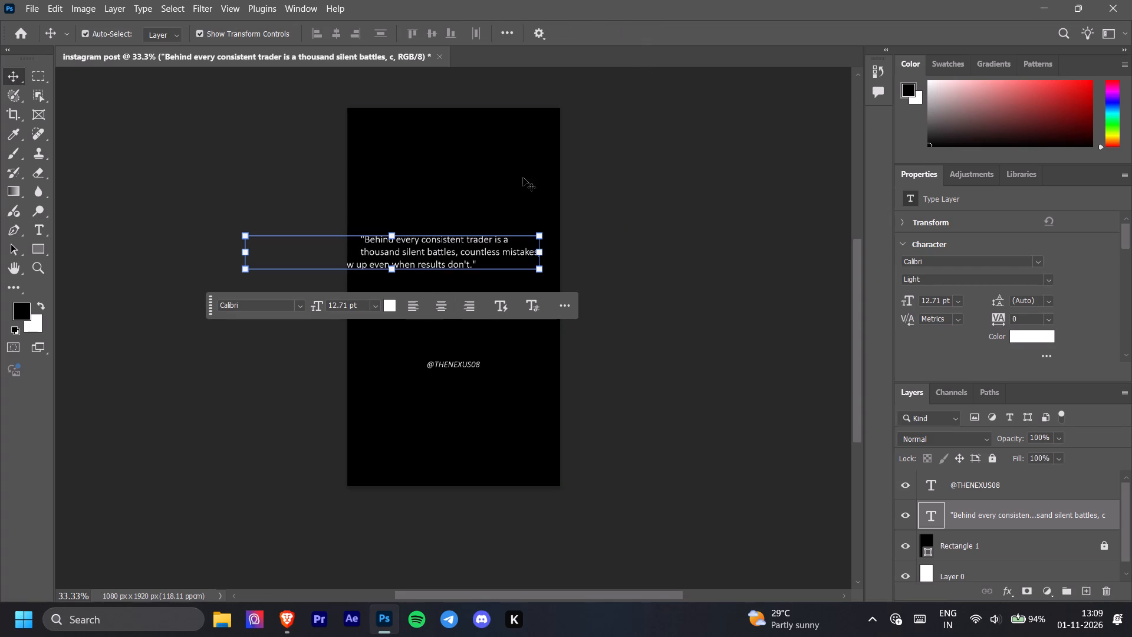
# Move the quote text horizontally so that its bounding box is centred on the canvas.
pyautogui.moveTo(428, 252); pyautogui.dragTo(477, 255)
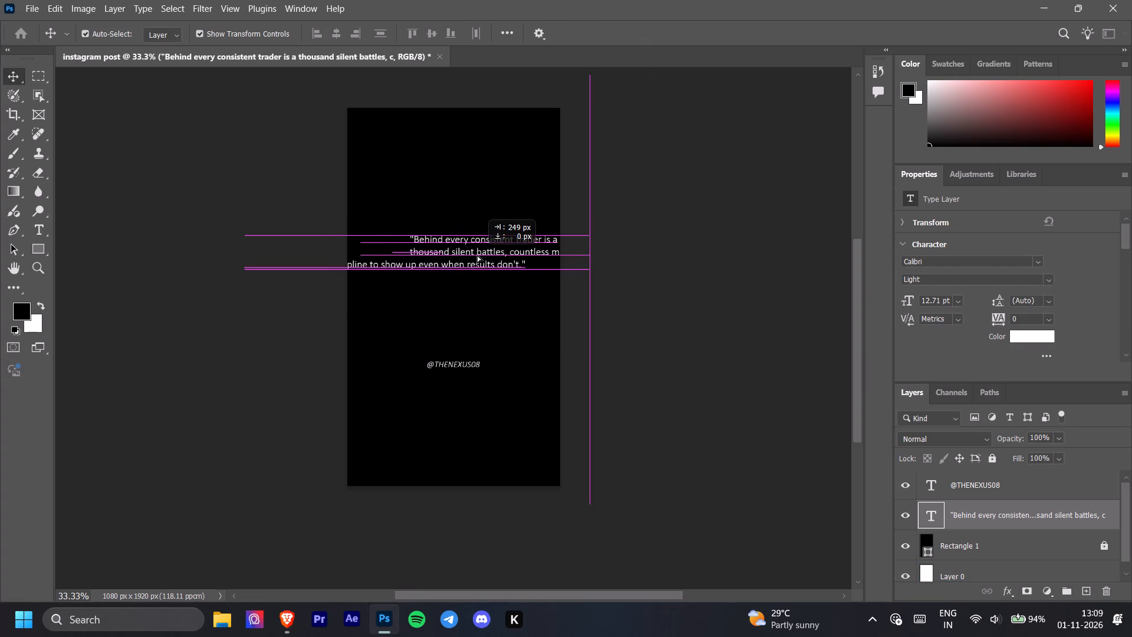
pyautogui.moveTo(477, 255); pyautogui.dragTo(559, 252)
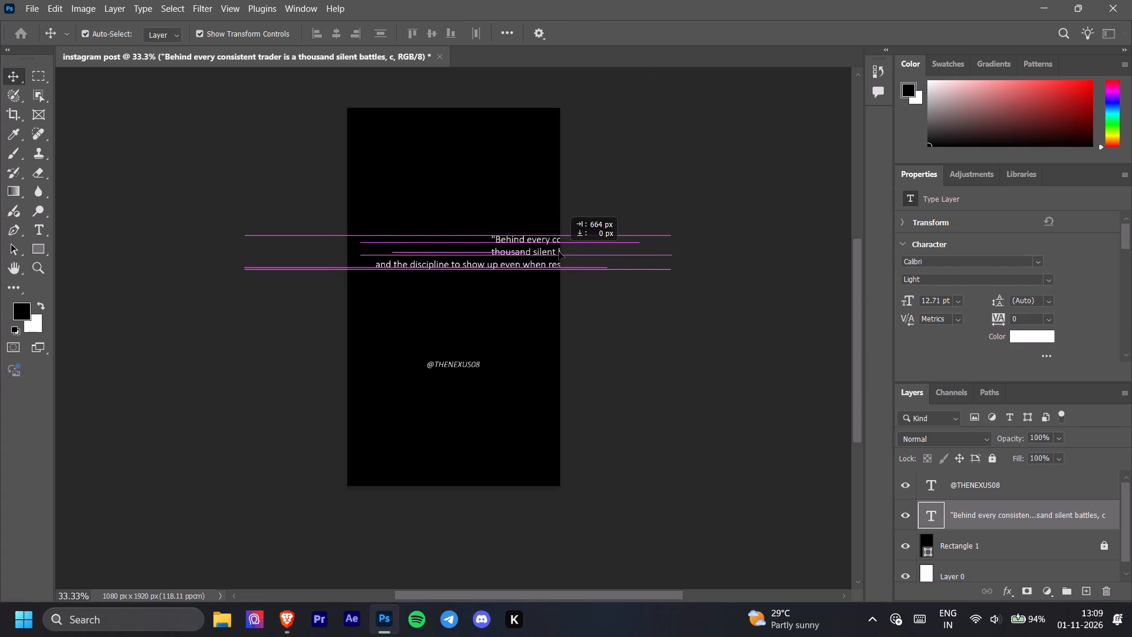
pyautogui.moveTo(559, 252); pyautogui.dragTo(535, 255)
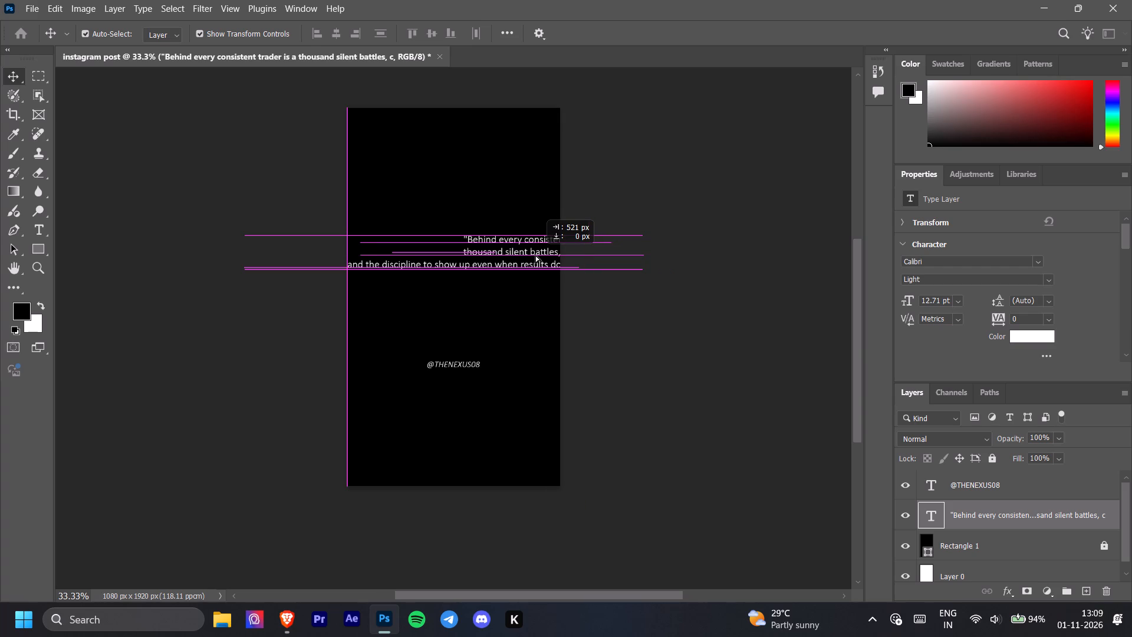
pyautogui.moveTo(535, 255); pyautogui.dragTo(477, 255)
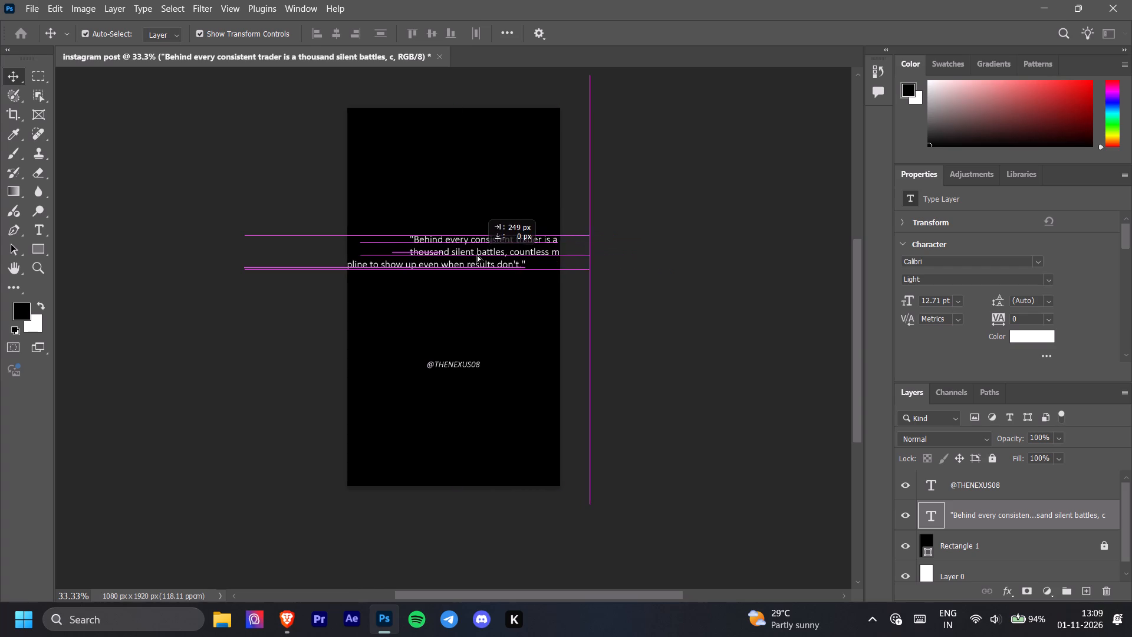
pyautogui.moveTo(477, 255); pyautogui.dragTo(488, 255)
# Break the quote's last line before "even when results don't." and apply centre alignment to it.
pyautogui.doubleClick(432, 268)
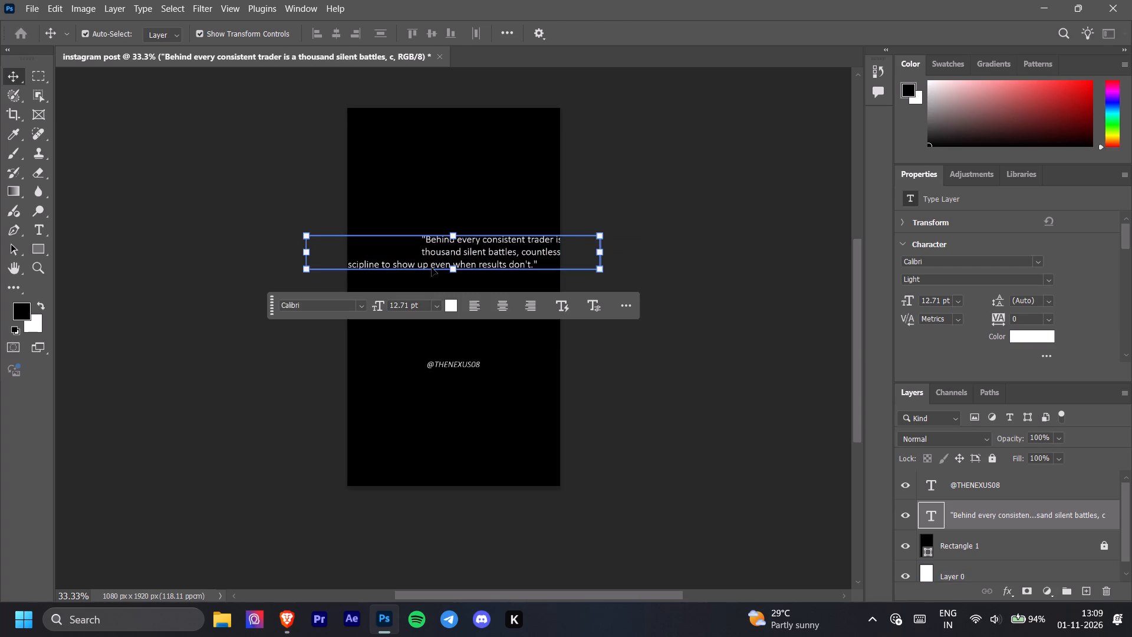
pyautogui.click(431, 268)
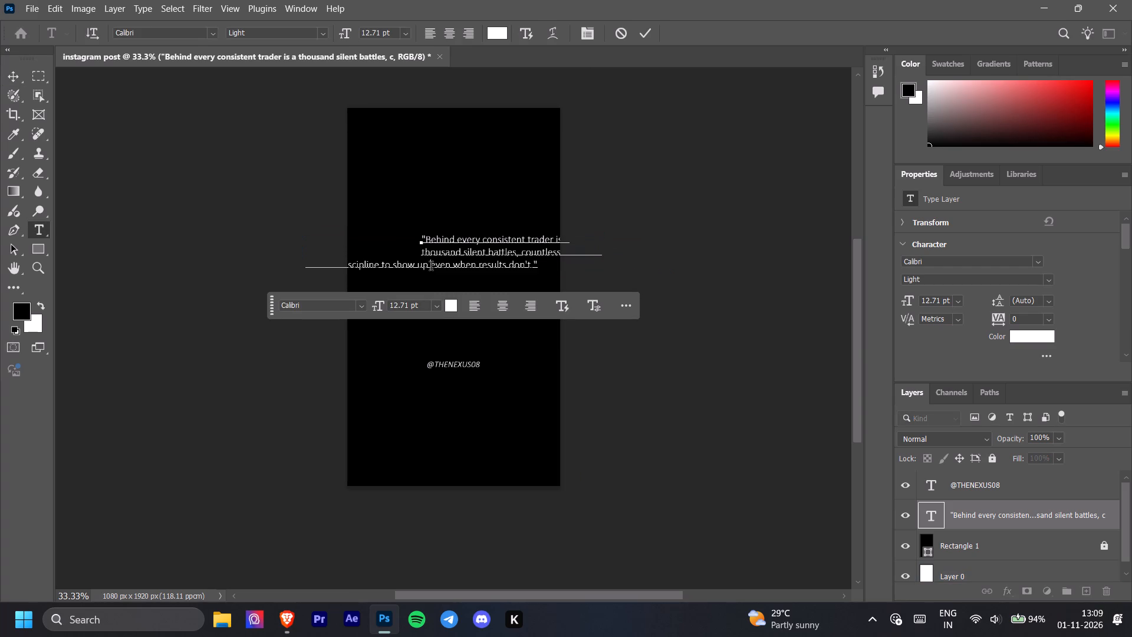
pyautogui.press('BackSpace')
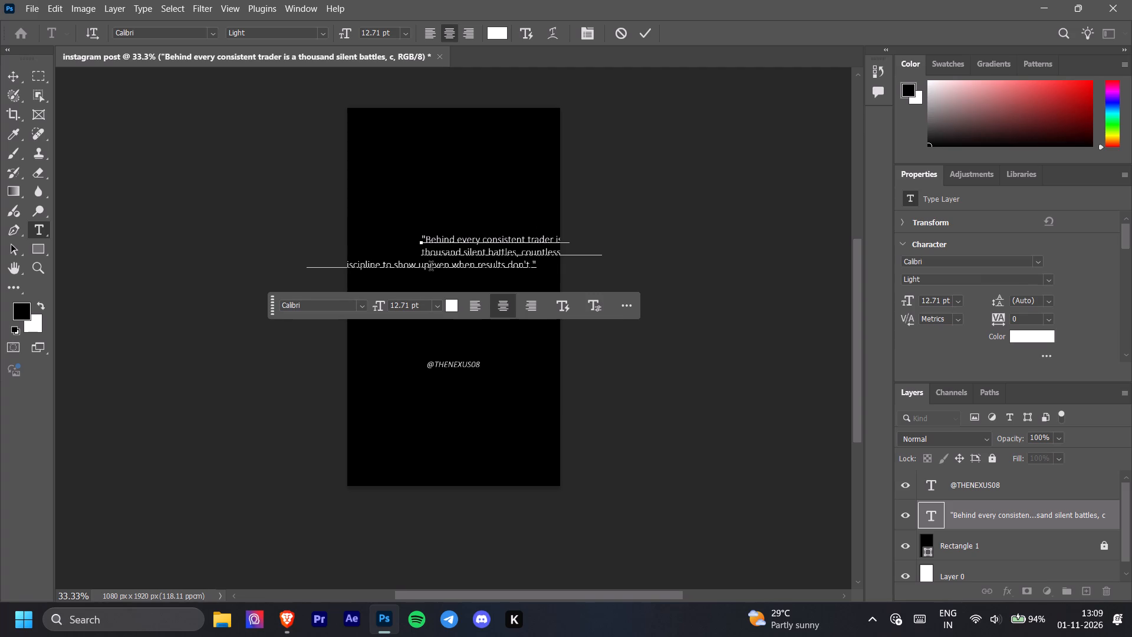
pyautogui.press('Return')
pyautogui.click(506, 306)
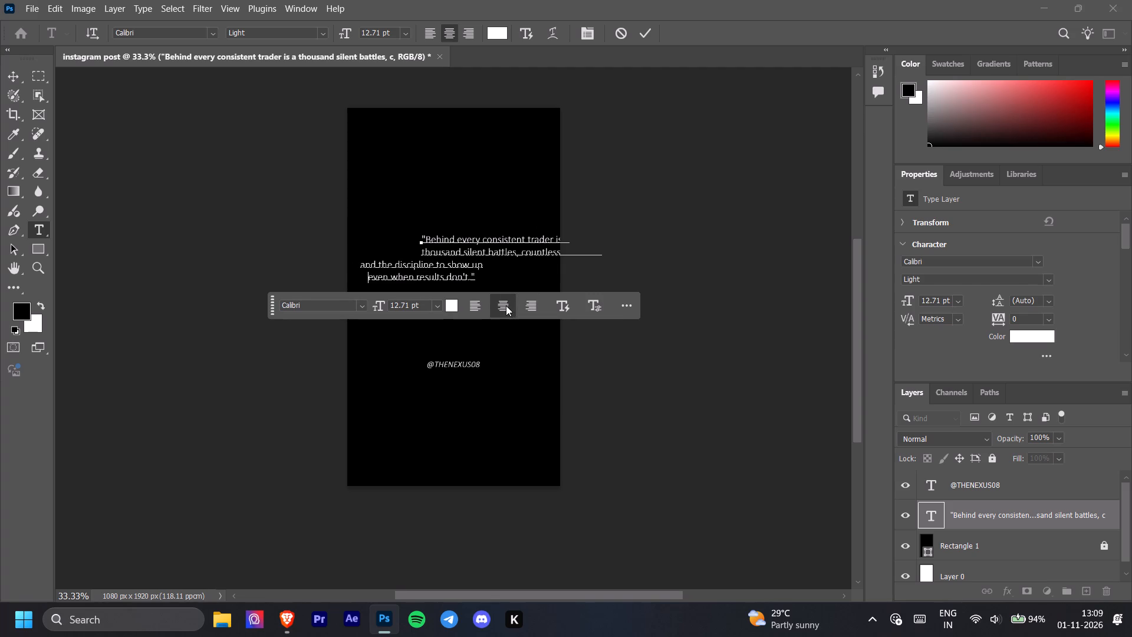
# Place the text cursor at the start of the "and the discipline to show up" line.
pyautogui.click(358, 271)
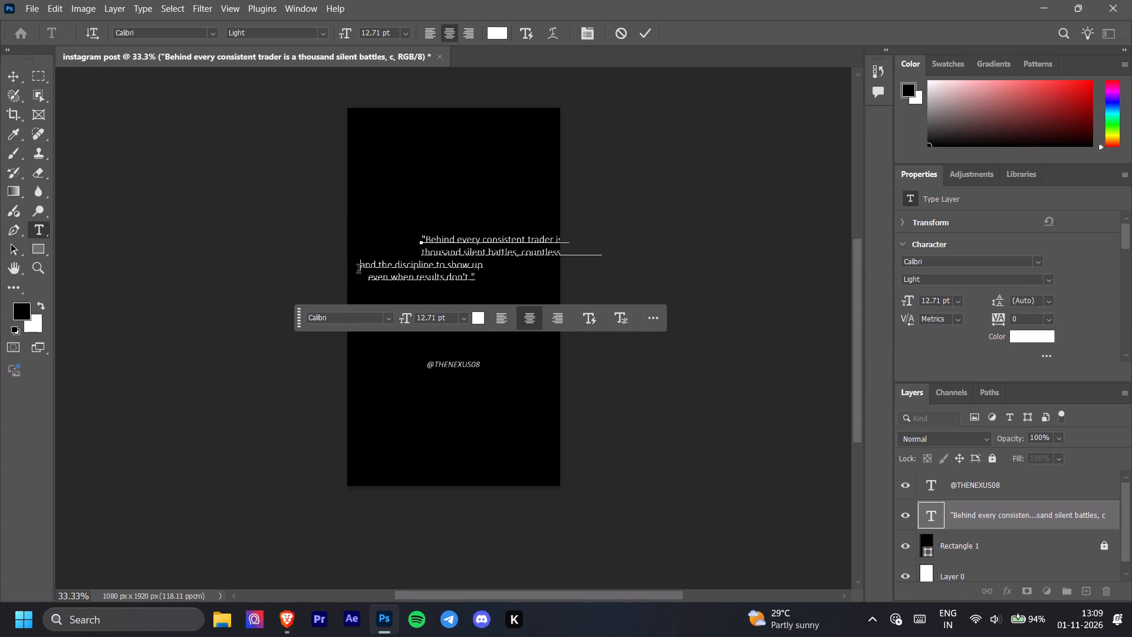